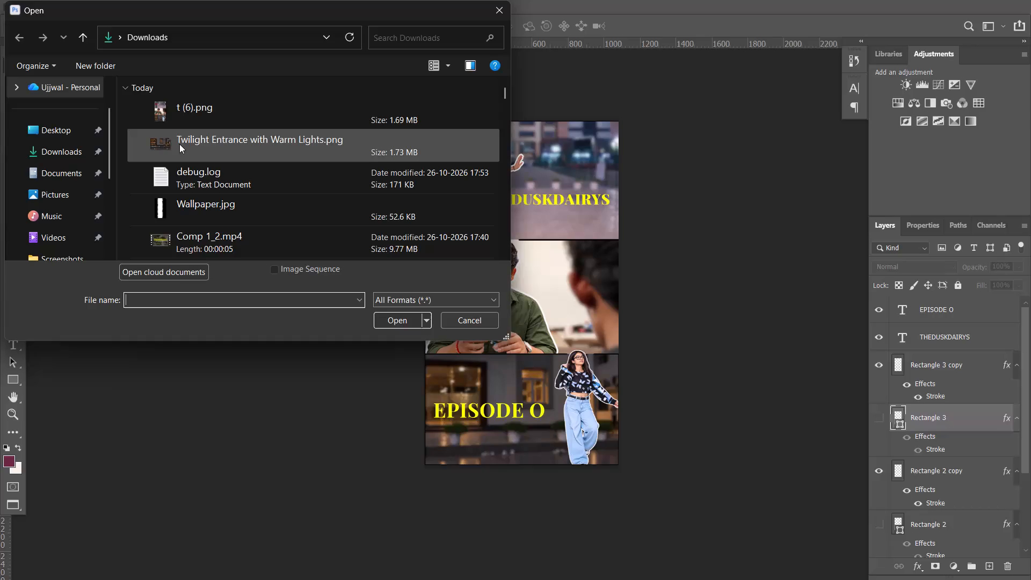
Refresh the Downloads folder listing and open the WhatsApp Image 2026-10-26 JPEG as a new document.
{"action": "left_click", "coordinate": [67, 155]}
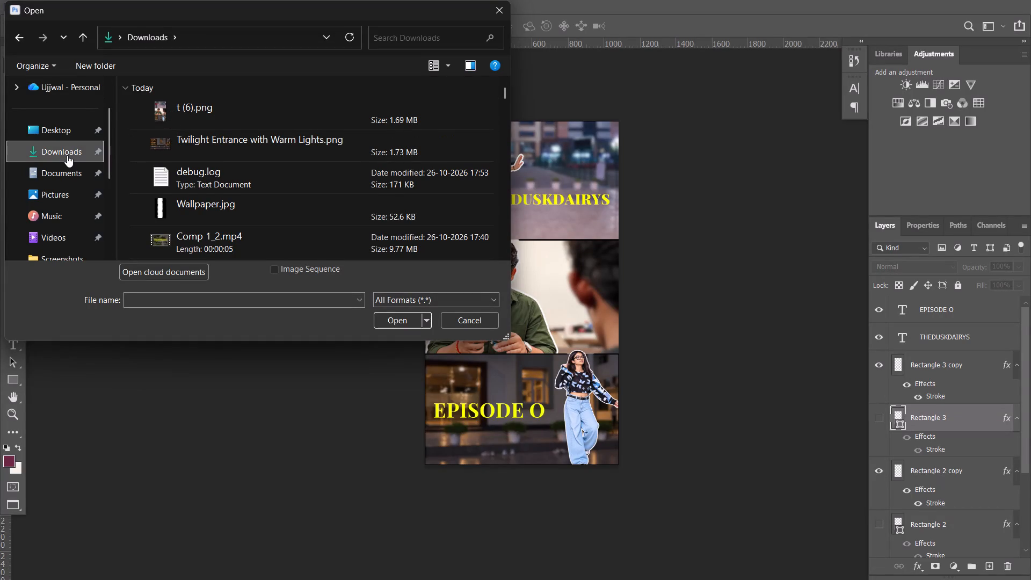
{"action": "left_click", "coordinate": [73, 149]}
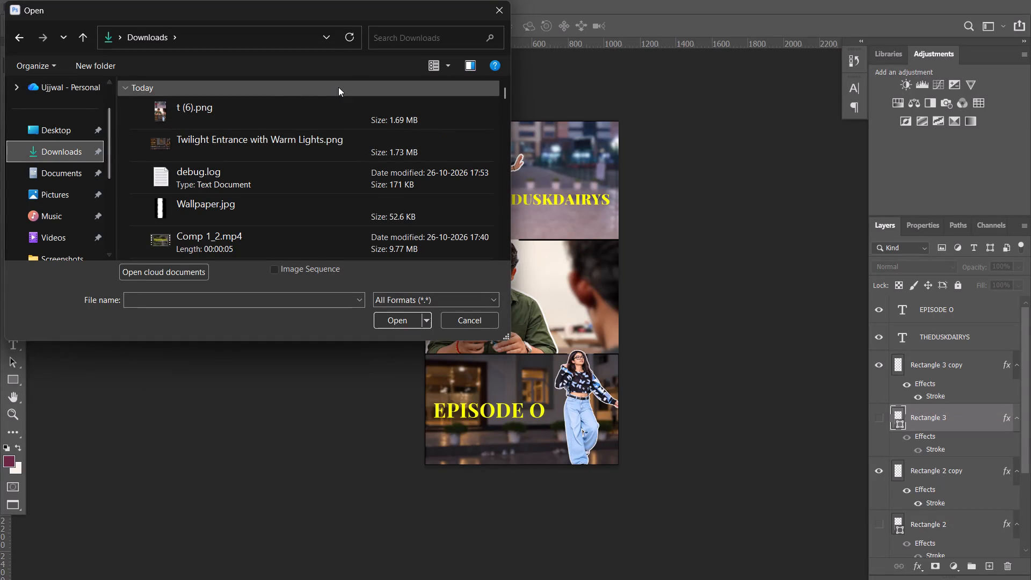
{"action": "left_click", "coordinate": [358, 35]}
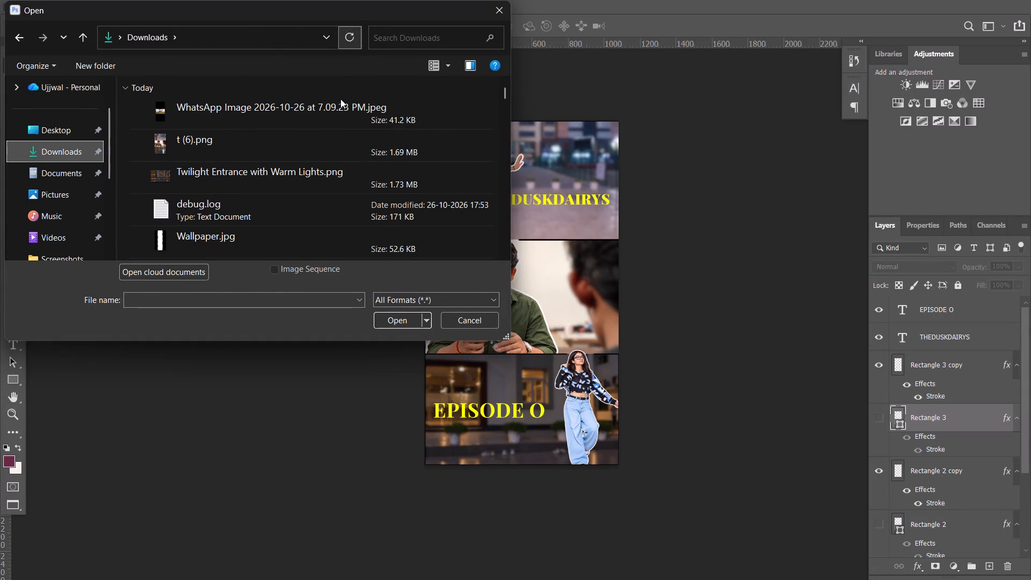
{"action": "left_click", "coordinate": [336, 100]}
{"action": "left_click", "coordinate": [403, 316]}
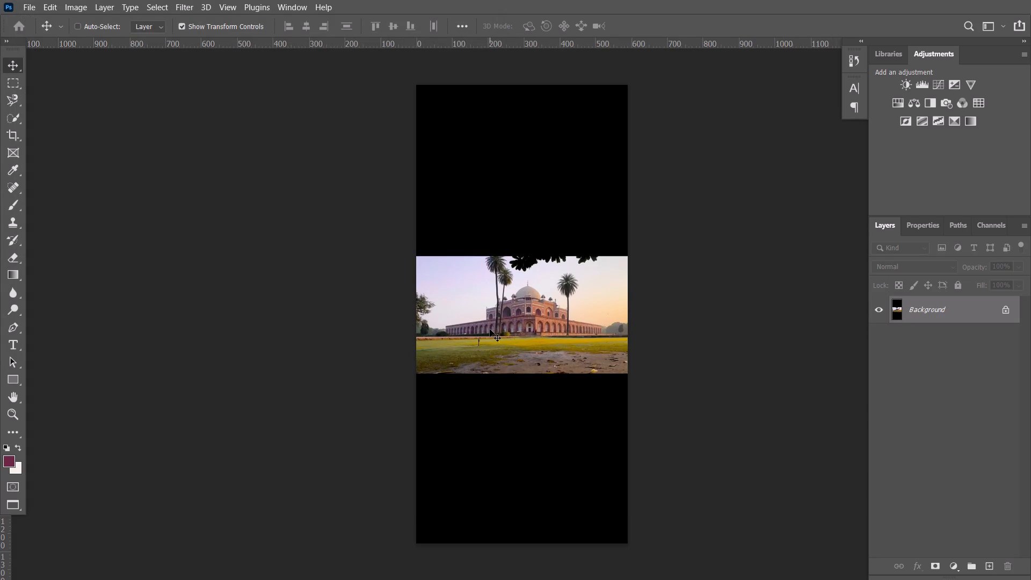
{"action": "scroll", "coordinate": [490, 329], "scroll_direction": "up", "scroll_amount": 2, "text": "ctrl"}
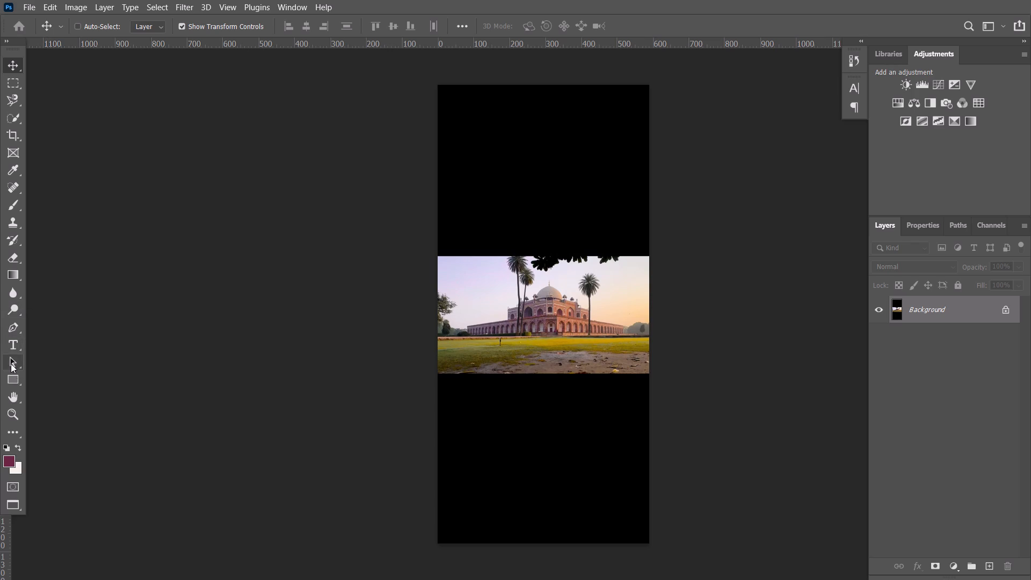
Draw a wide, short horizontal text box over the lawn at the bottom of the tomb photo.
{"action": "left_click", "coordinate": [9, 345]}
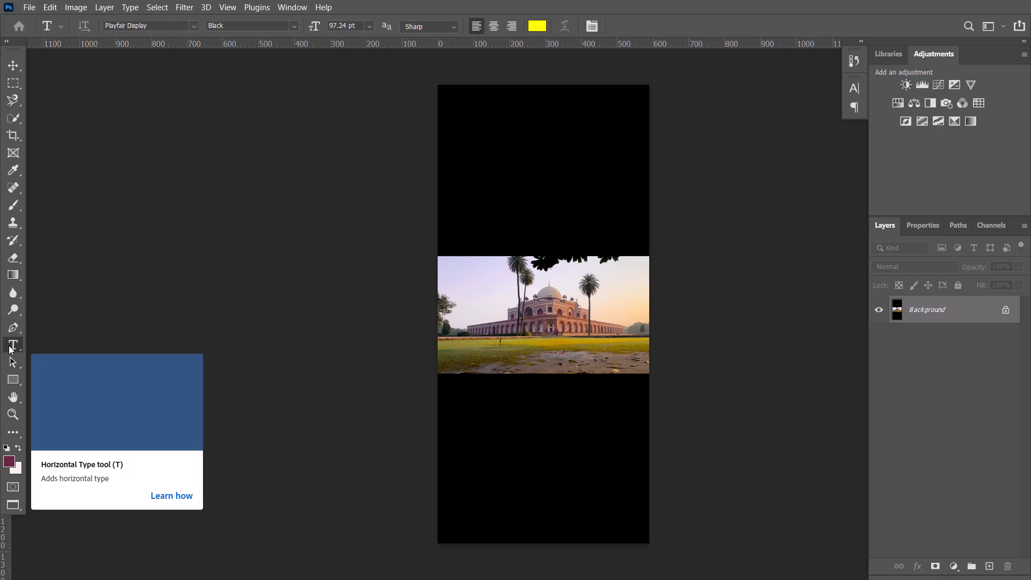
{"action": "double_click", "coordinate": [9, 345]}
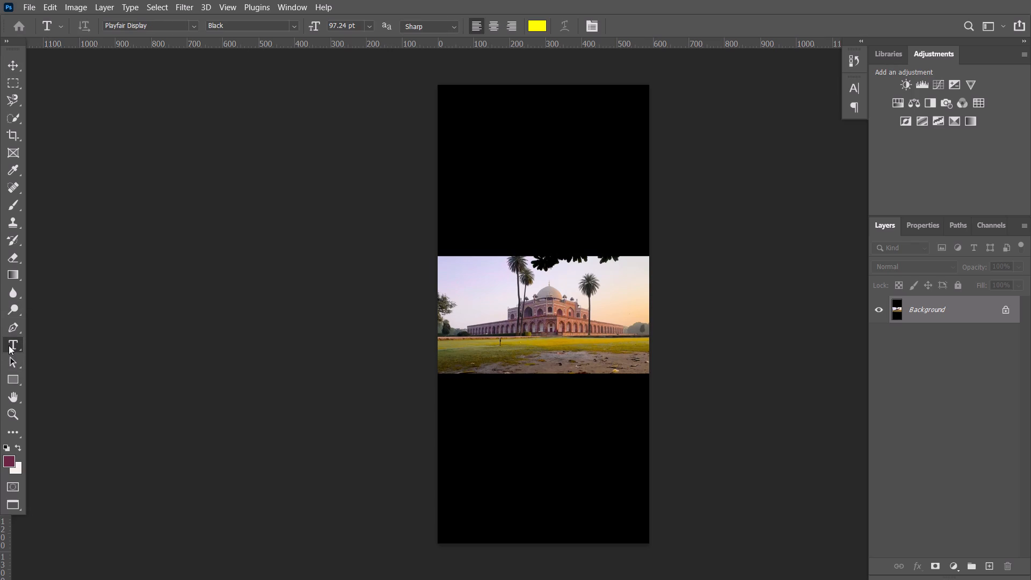
{"action": "left_click", "coordinate": [9, 345]}
{"action": "scroll", "coordinate": [9, 345], "scroll_direction": "up", "scroll_amount": 2}
{"action": "left_click", "coordinate": [9, 345]}
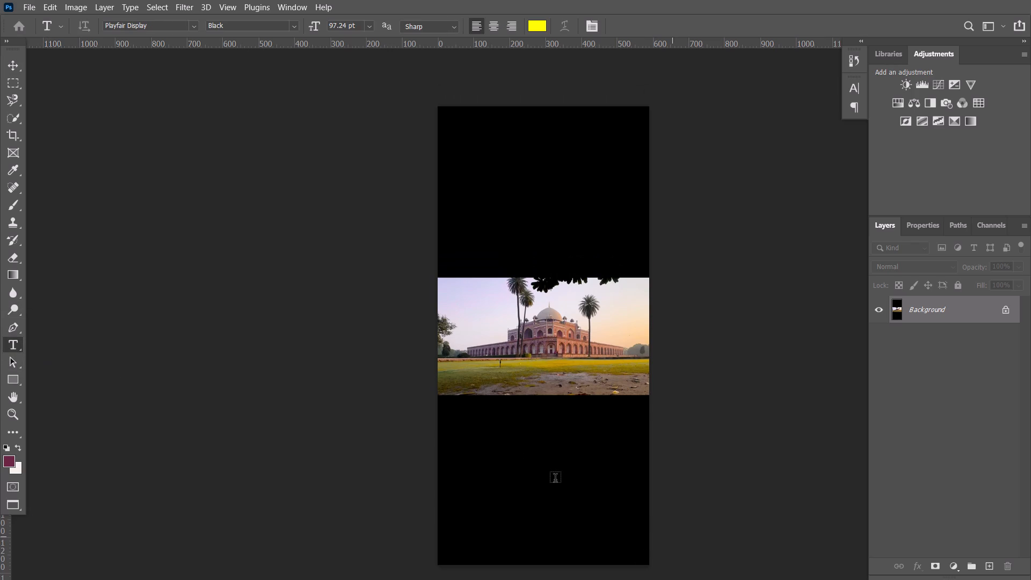
{"action": "left_click_drag", "start_coordinate": [497, 368], "coordinate": [534, 379]}
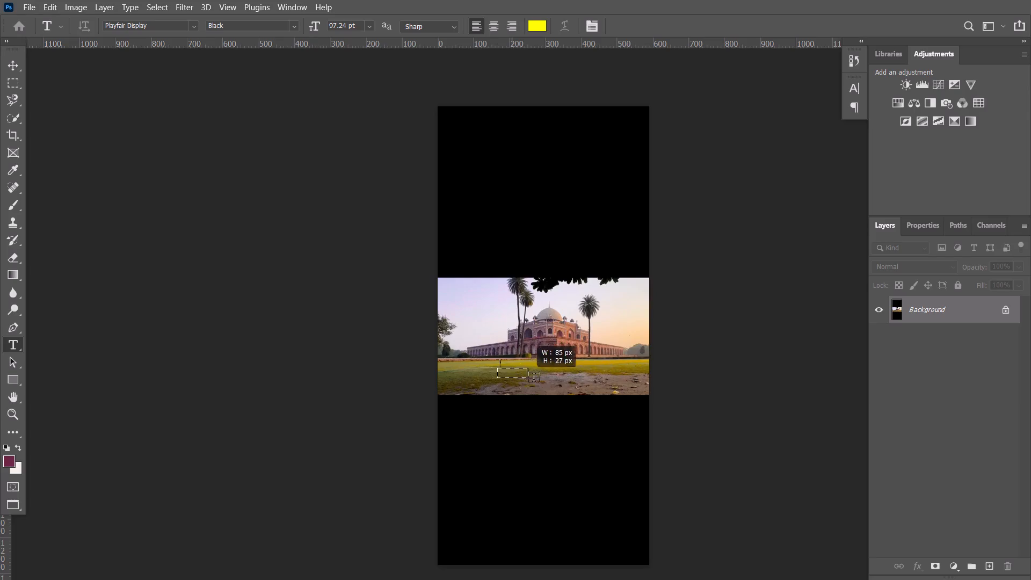
{"action": "left_click_drag", "start_coordinate": [534, 379], "coordinate": [608, 379]}
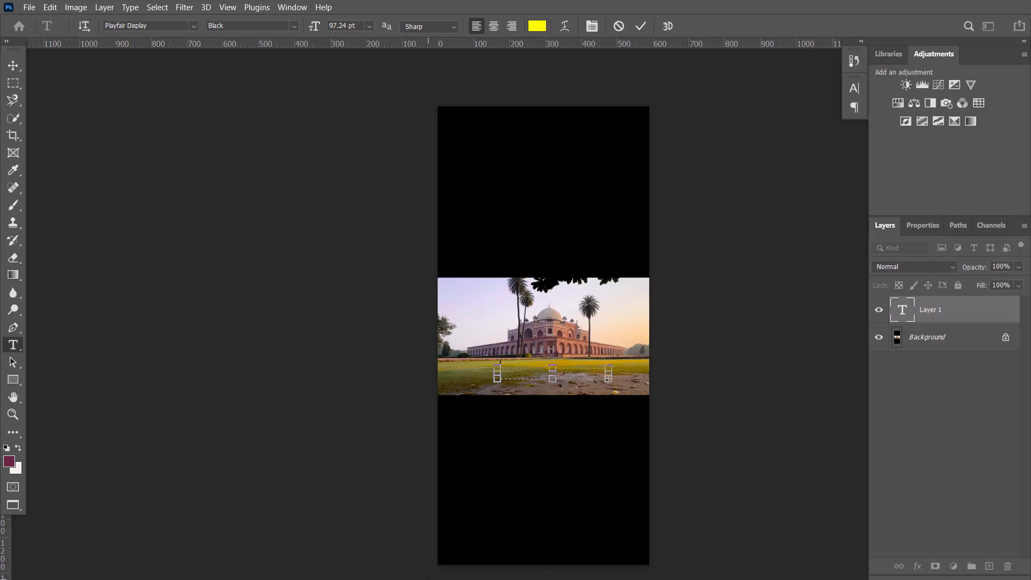
Switch to Chrome and search Google for "humayun tomb" in a new tab.
{"action": "scroll", "coordinate": [425, 576], "scroll_direction": "down", "scroll_amount": 1}
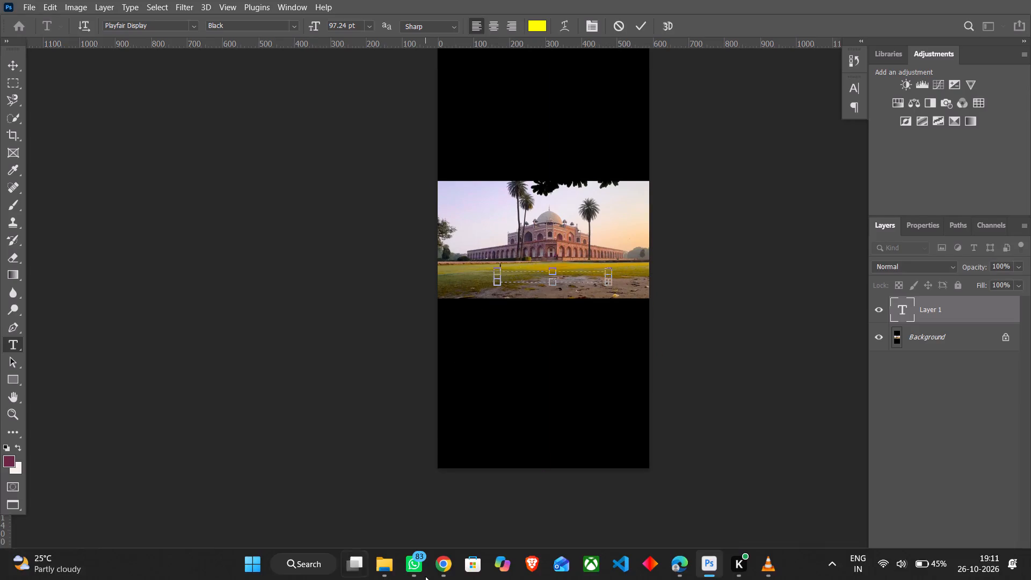
{"action": "left_click", "coordinate": [435, 571]}
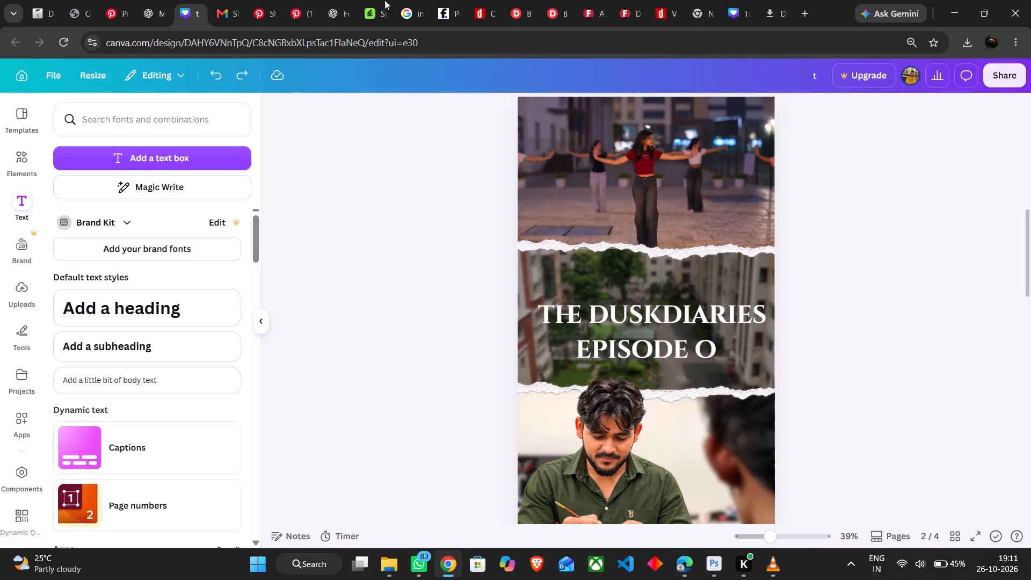
{"action": "left_click", "coordinate": [809, 16]}
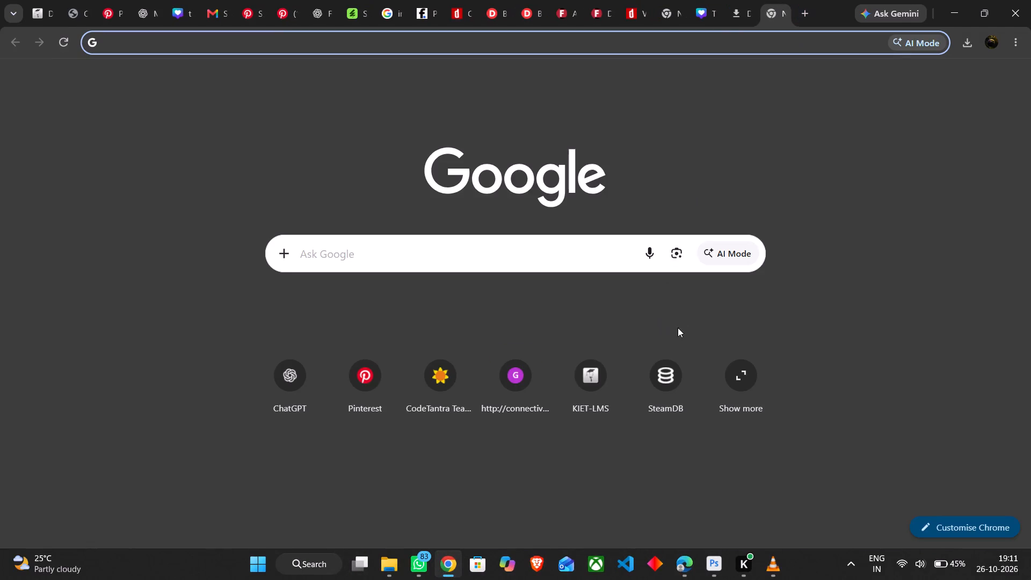
{"action": "left_click", "coordinate": [493, 253]}
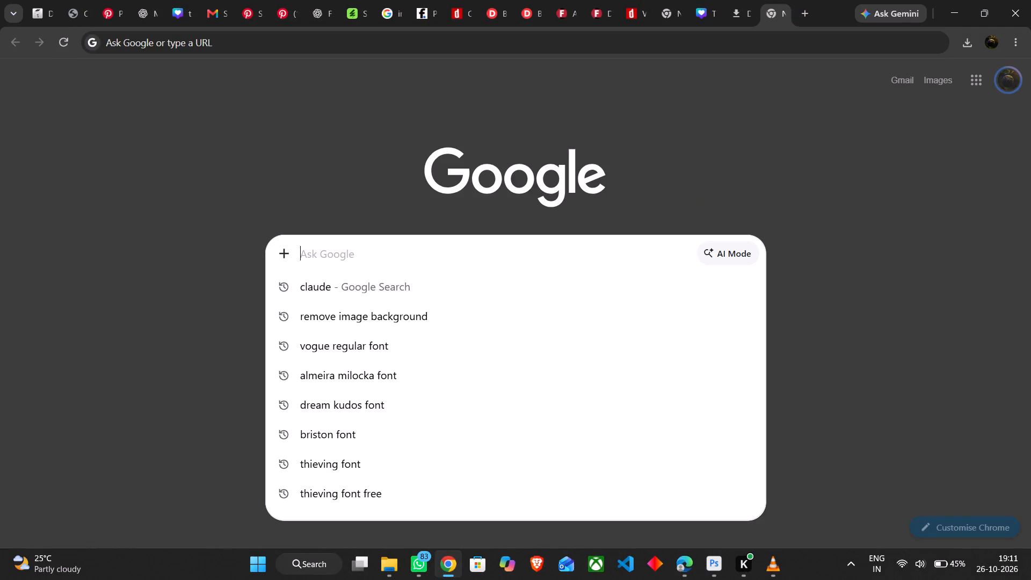
{"action": "type", "text": "HA"}
{"action": "key", "text": "BackSpace"}
{"action": "key", "text": "BackSpace"}
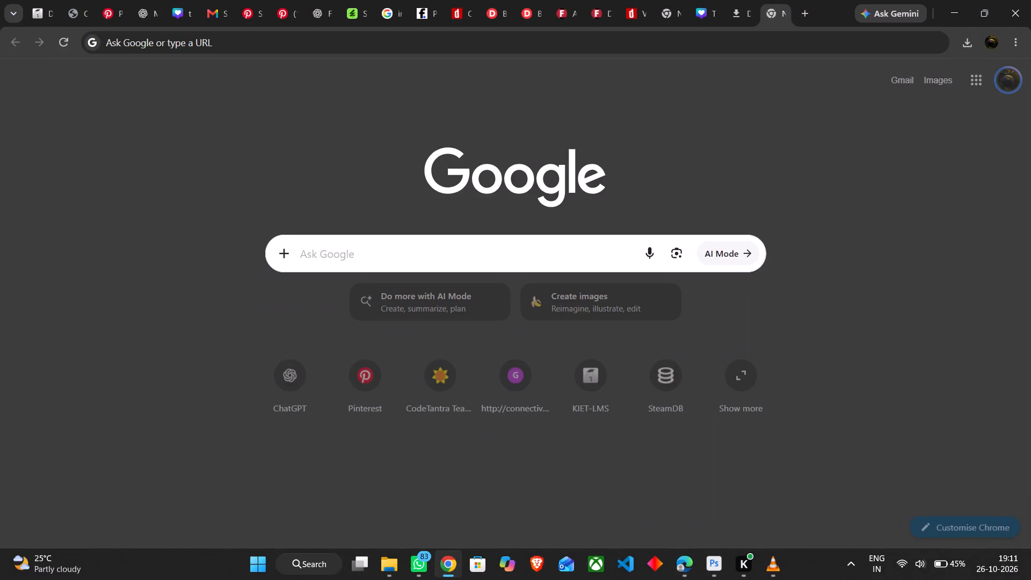
{"action": "type", "text": "ha"}
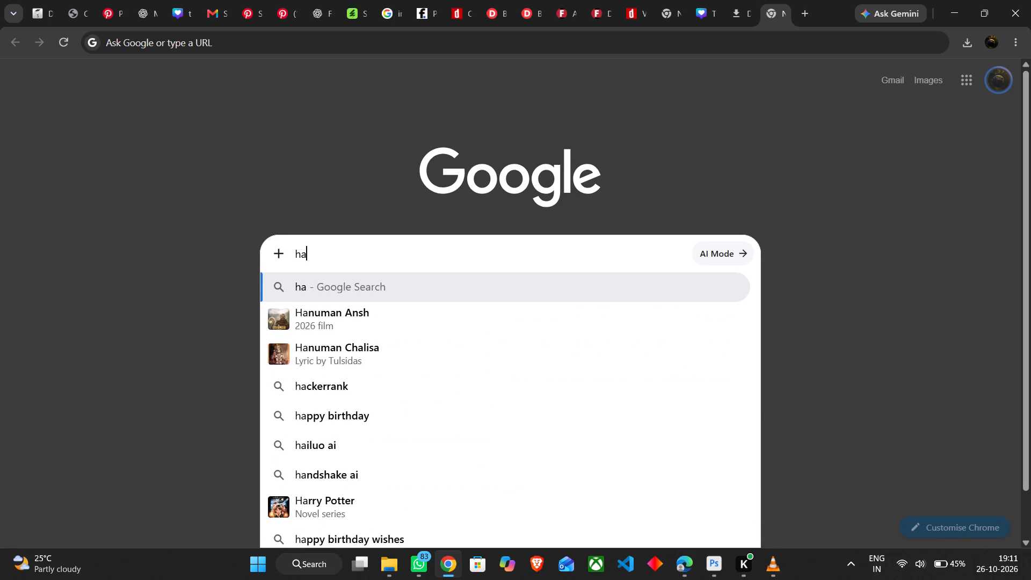
{"action": "type", "text": "umay"}
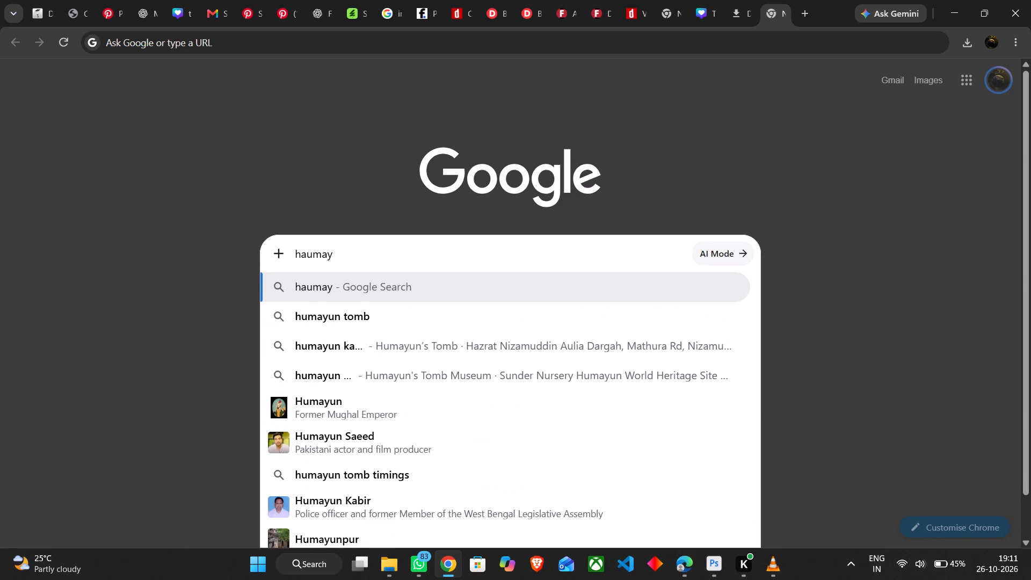
{"action": "key", "text": "Down"}
{"action": "key", "text": "Return"}
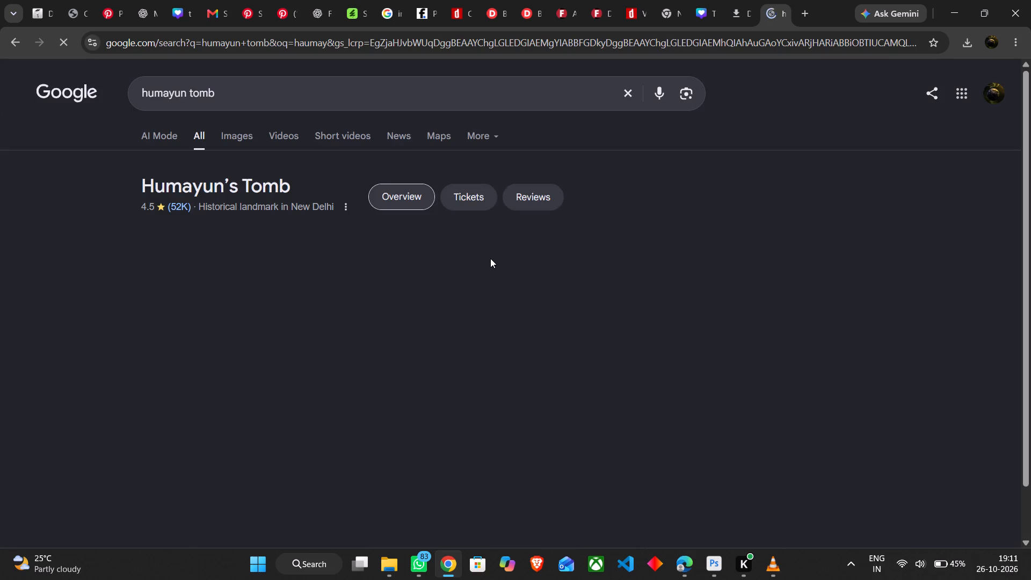
Extend the Google search to "humayun tomb in hindi".
{"action": "left_click", "coordinate": [271, 96]}
{"action": "key", "text": "space"}
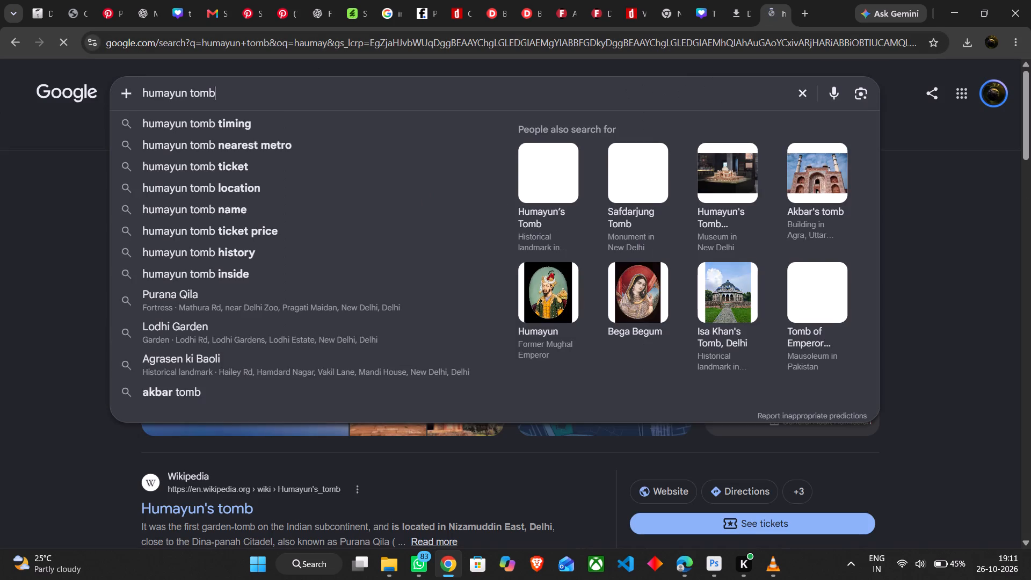
{"action": "type", "text": "in hindi"}
{"action": "key", "text": "space"}
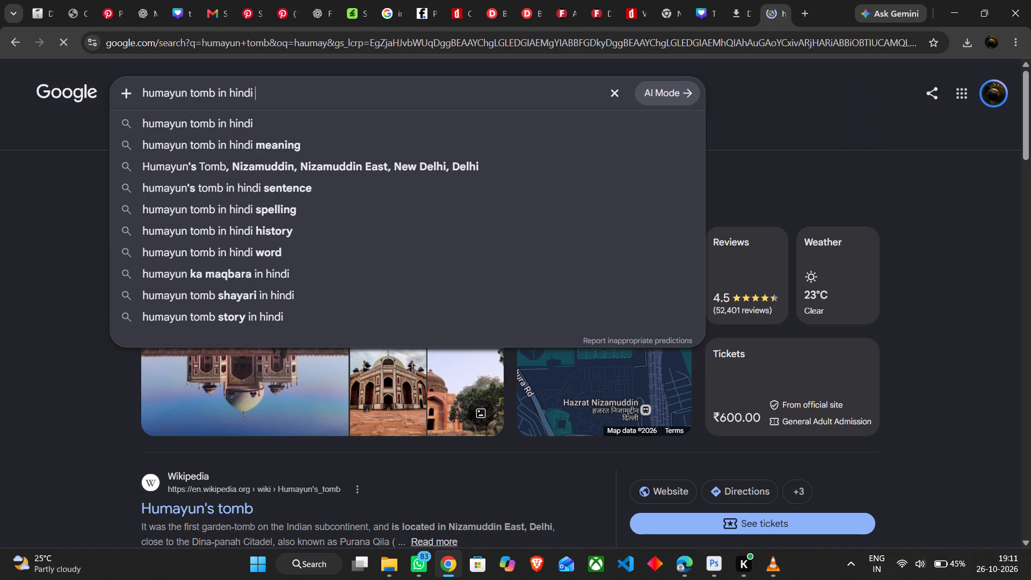
{"action": "key", "text": "Return"}
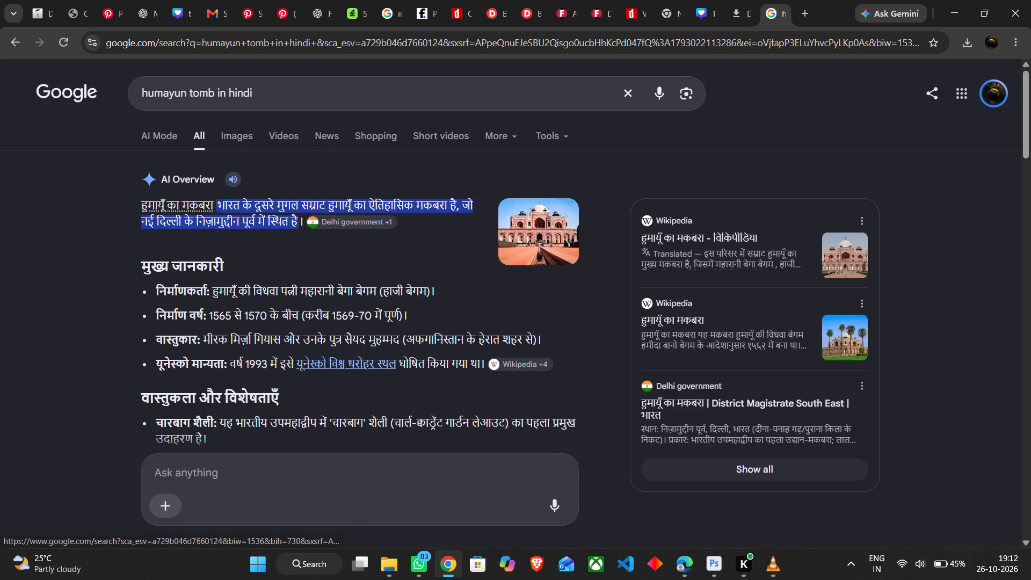
Reword the Google query and search for "humayun tomb convert hindi".
{"action": "left_click", "coordinate": [261, 95]}
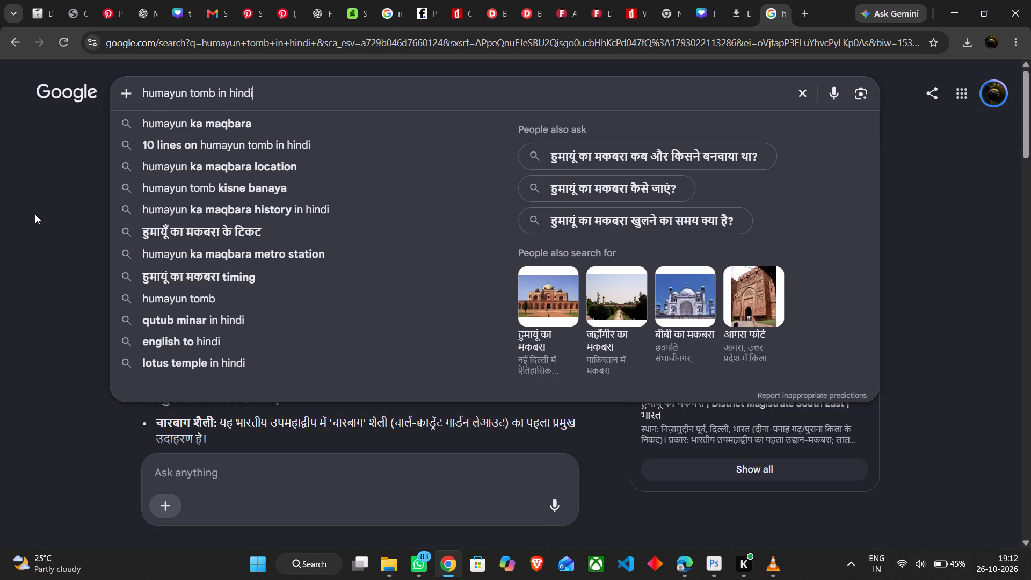
{"action": "left_click", "coordinate": [35, 214]}
{"action": "left_click", "coordinate": [260, 96]}
{"action": "key", "text": "BackSpace"}
{"action": "key", "text": "BackSpace"}
{"action": "key", "text": "BackSpace"}
{"action": "key", "text": "BackSpace"}
{"action": "key", "text": "BackSpace"}
{"action": "key", "text": "BackSpace"}
{"action": "key", "text": "BackSpace"}
{"action": "key", "text": "BackSpace"}
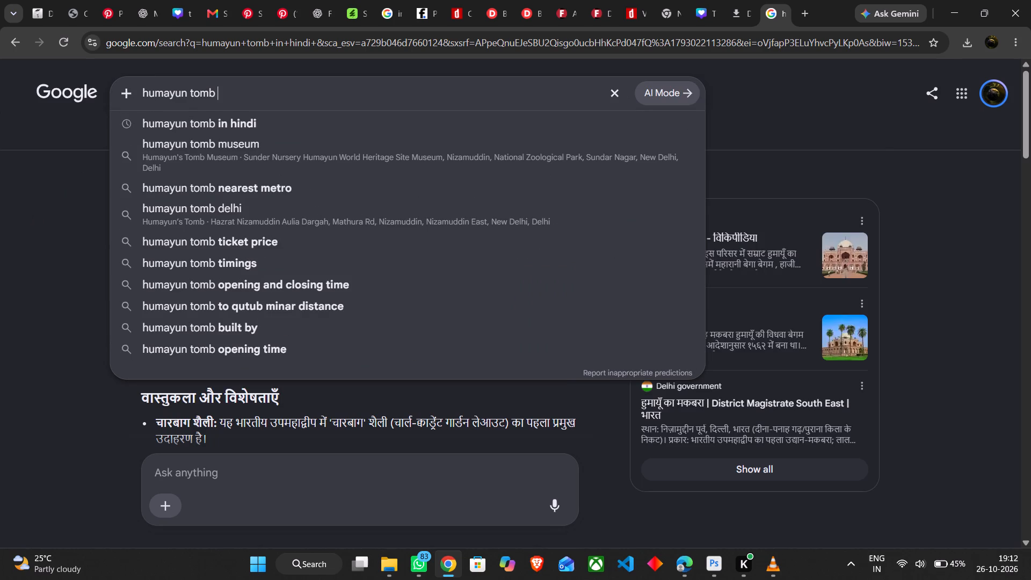
{"action": "type", "text": "in"}
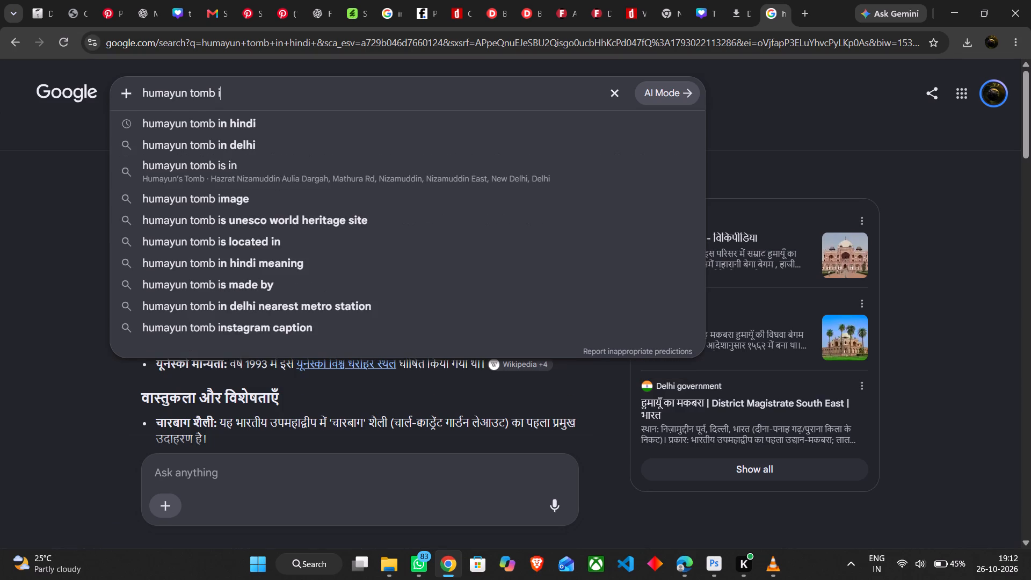
{"action": "key", "text": "space"}
{"action": "key", "text": "BackSpace"}
{"action": "key", "text": "BackSpace"}
{"action": "key", "text": "BackSpace"}
{"action": "type", "text": "hindi"}
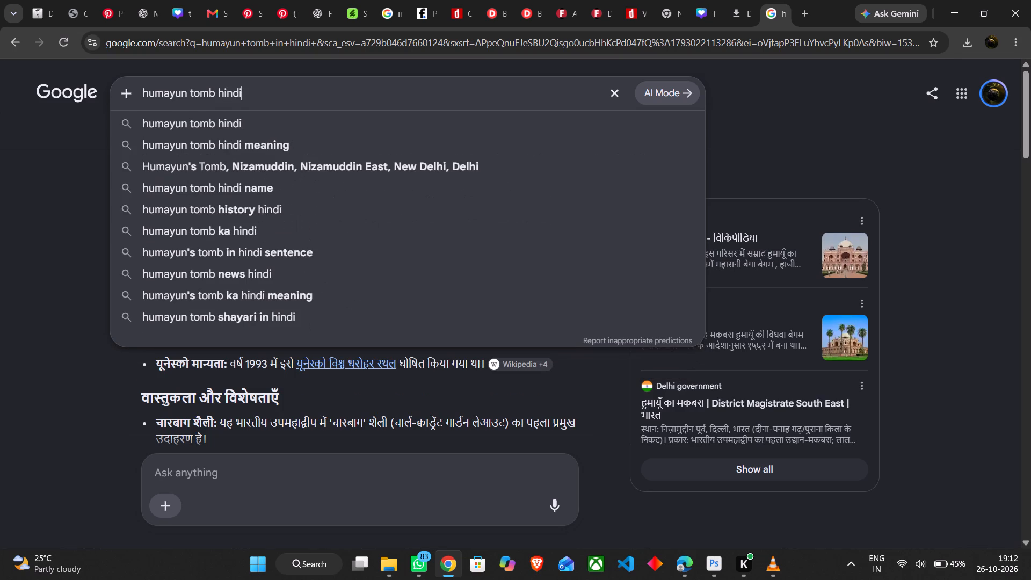
{"action": "key", "text": "Left"}
{"action": "key", "text": "Left"}
{"action": "key", "text": "Left"}
{"action": "key", "text": "Left"}
{"action": "key", "text": "Left"}
{"action": "key", "text": "space"}
{"action": "type", "text": "convert"}
{"action": "key", "text": "space"}
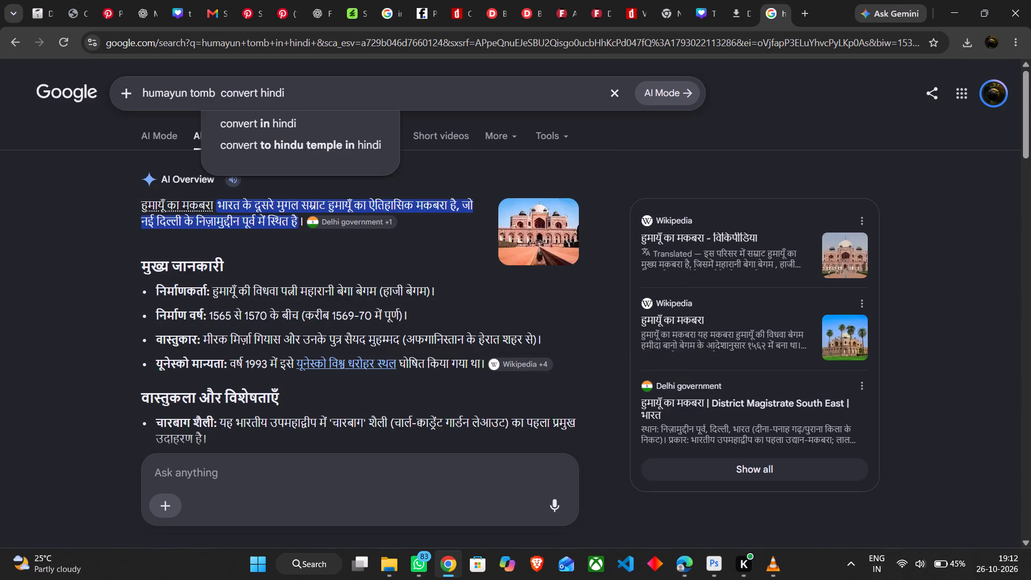
{"action": "key", "text": "Return"}
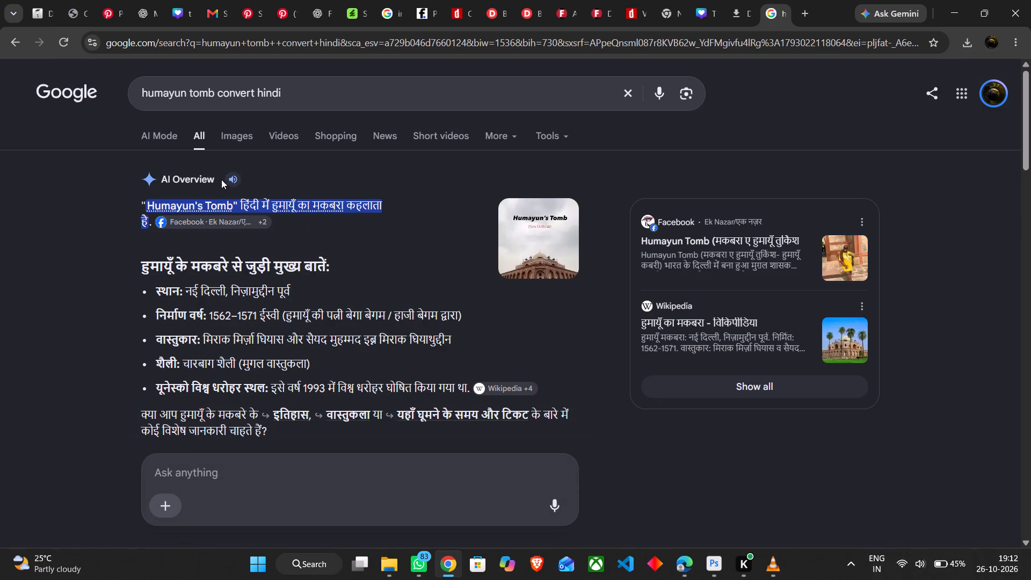
Replace "convert" with "in" in the query and search again for the tomb's name in Hindi.
{"action": "left_click_drag", "start_coordinate": [257, 95], "coordinate": [214, 92]}
{"action": "left_click_drag", "start_coordinate": [214, 92], "coordinate": [214, 92]}
{"action": "key", "text": "BackSpace"}
{"action": "type", "text": "in"}
{"action": "key", "text": "space"}
{"action": "key", "text": "Return"}
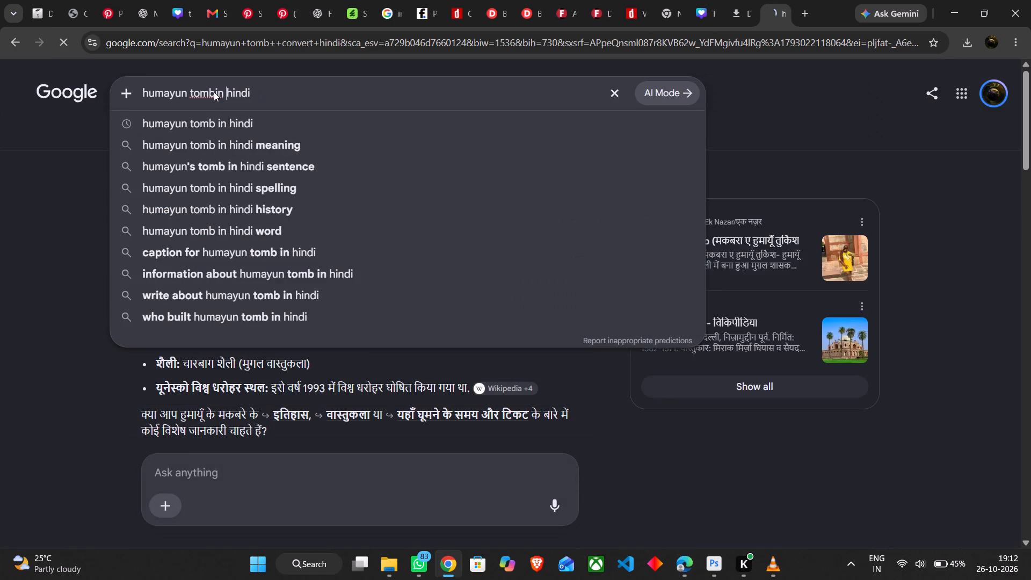
{"action": "left_click", "coordinate": [347, 179]}
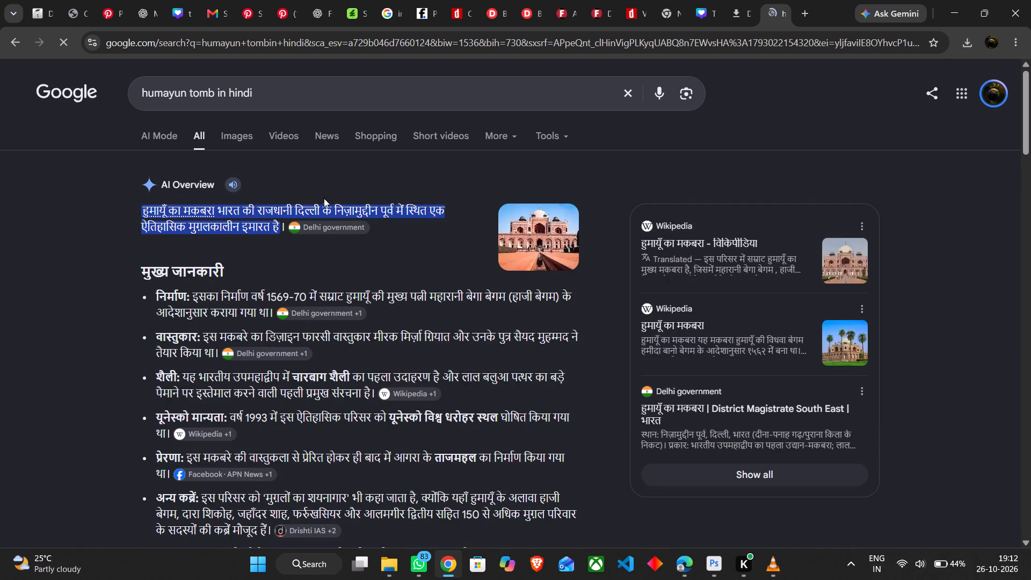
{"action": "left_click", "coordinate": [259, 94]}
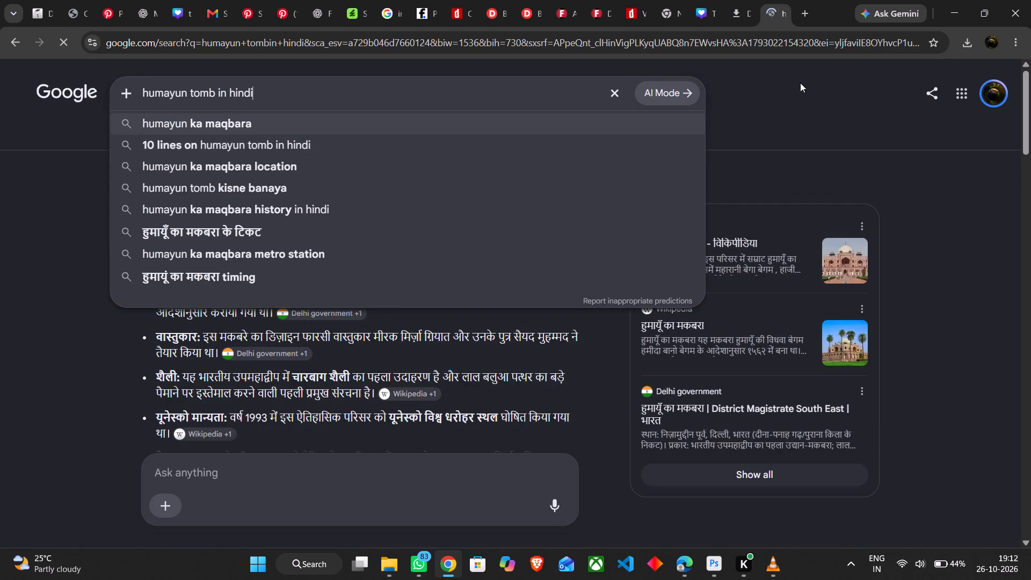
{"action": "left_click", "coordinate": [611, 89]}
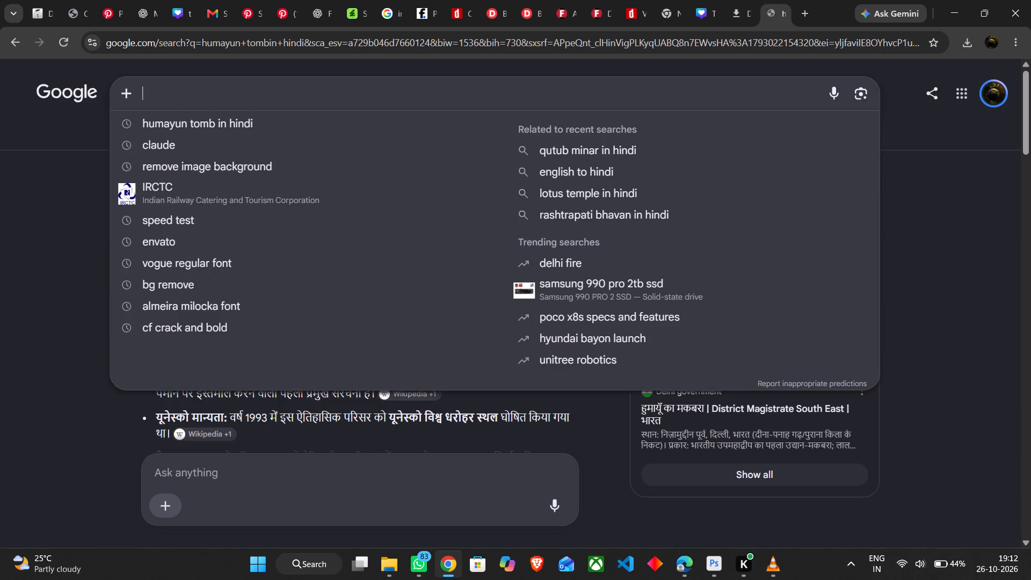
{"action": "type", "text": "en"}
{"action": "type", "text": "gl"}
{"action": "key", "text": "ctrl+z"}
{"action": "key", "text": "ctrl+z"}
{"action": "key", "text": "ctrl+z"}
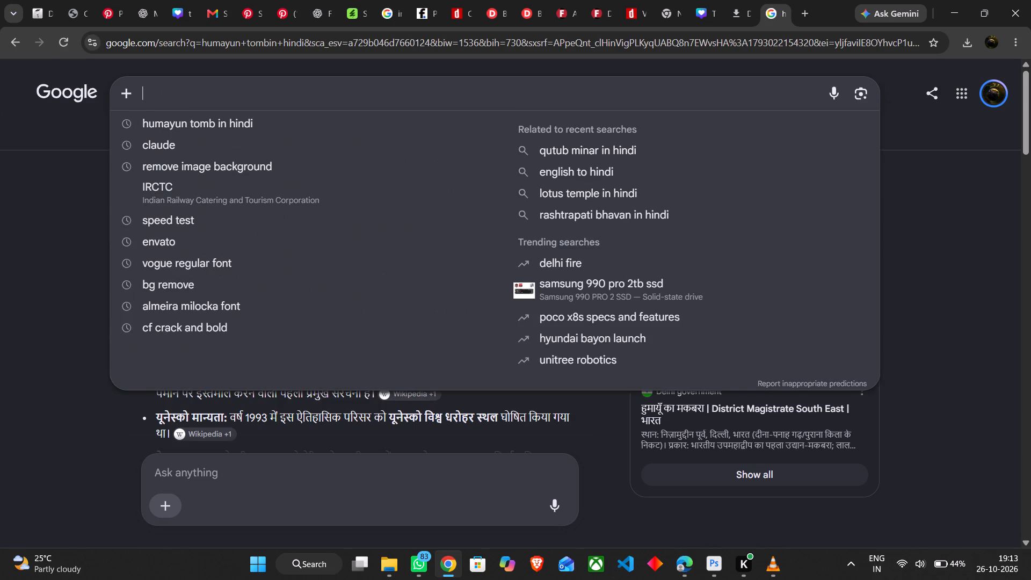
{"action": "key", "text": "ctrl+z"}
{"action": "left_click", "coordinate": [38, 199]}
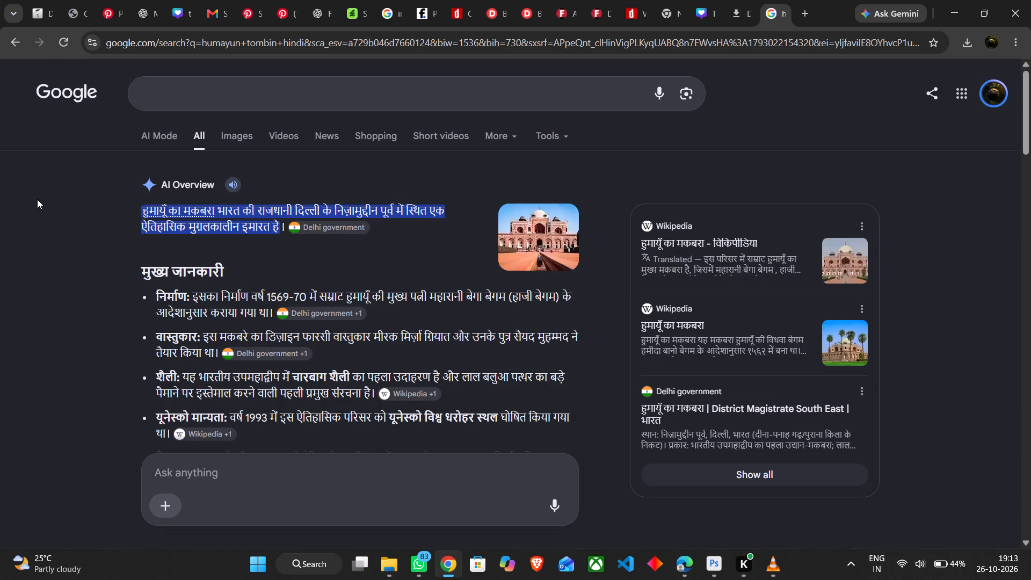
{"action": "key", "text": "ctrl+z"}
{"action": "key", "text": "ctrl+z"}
Reload the results page and copy the words "humayun tomb" from the search query.
{"action": "left_click", "coordinate": [72, 43]}
{"action": "left_click_drag", "start_coordinate": [216, 96], "coordinate": [170, 92]}
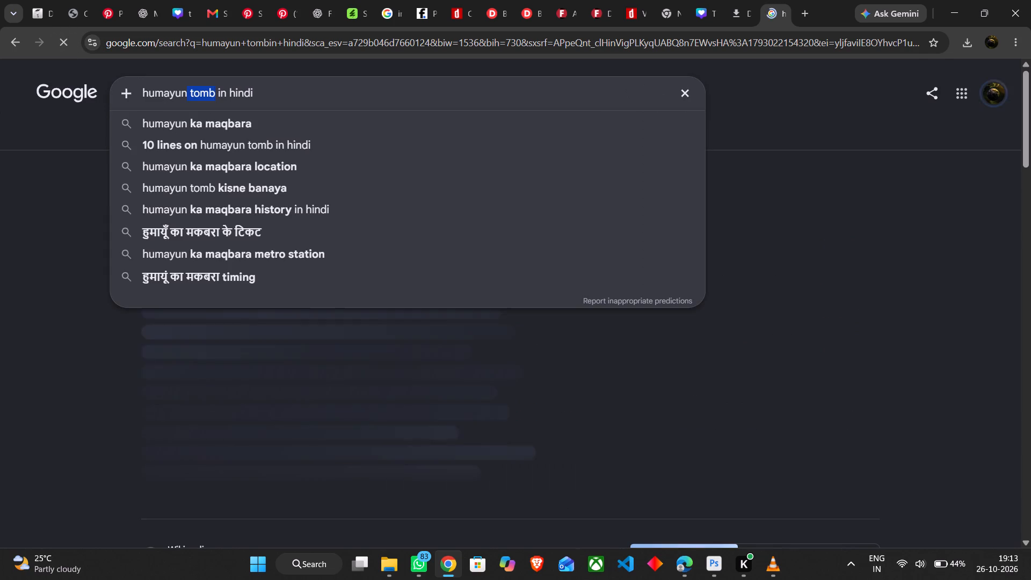
{"action": "left_click_drag", "start_coordinate": [170, 92], "coordinate": [132, 95]}
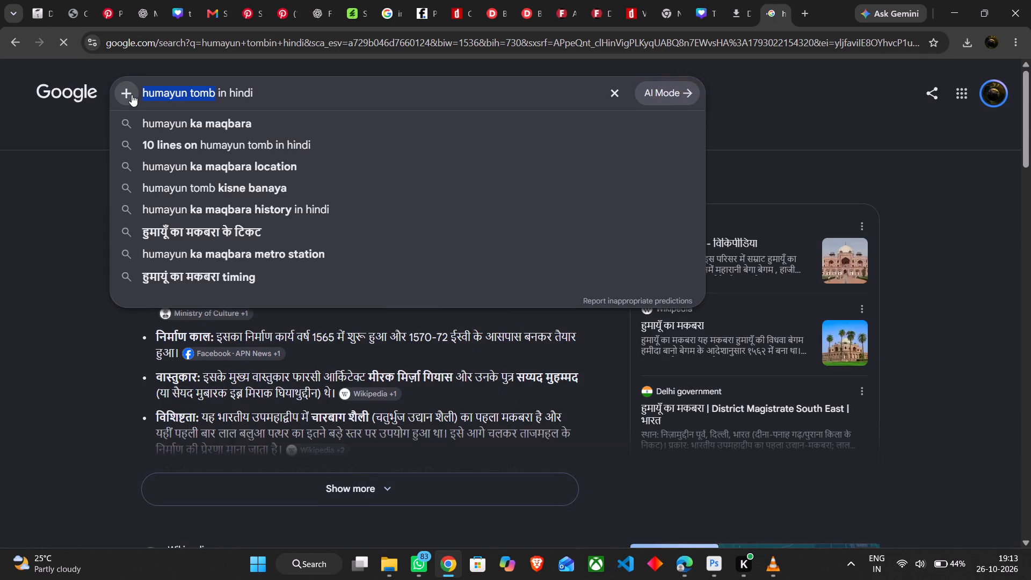
{"action": "key", "text": "ctrl+c"}
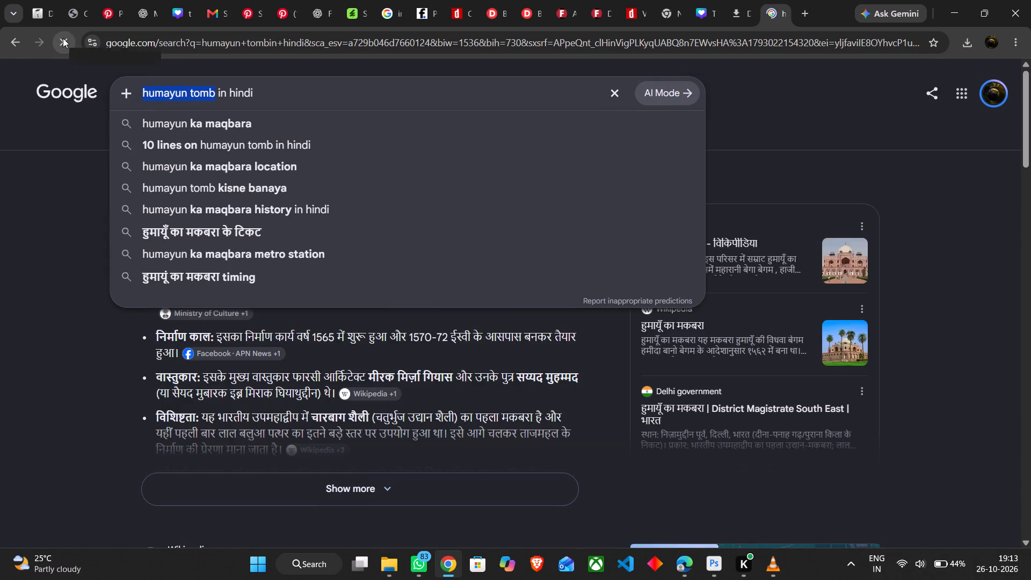
Search Google for "english to hindi" and translate the copied words "humayun tomb" into Hindi.
{"action": "left_click", "coordinate": [611, 97]}
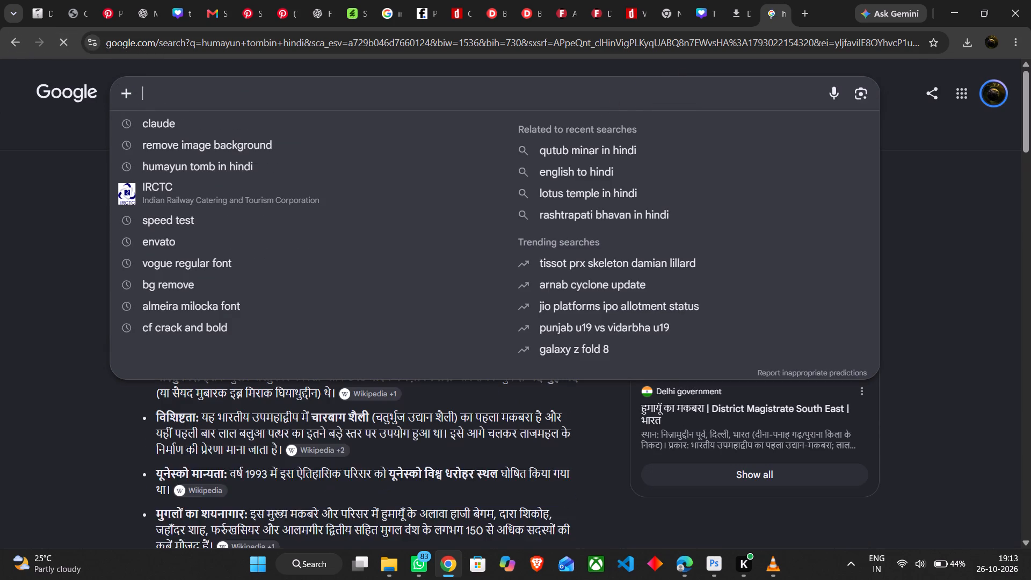
{"action": "type", "text": "eng"}
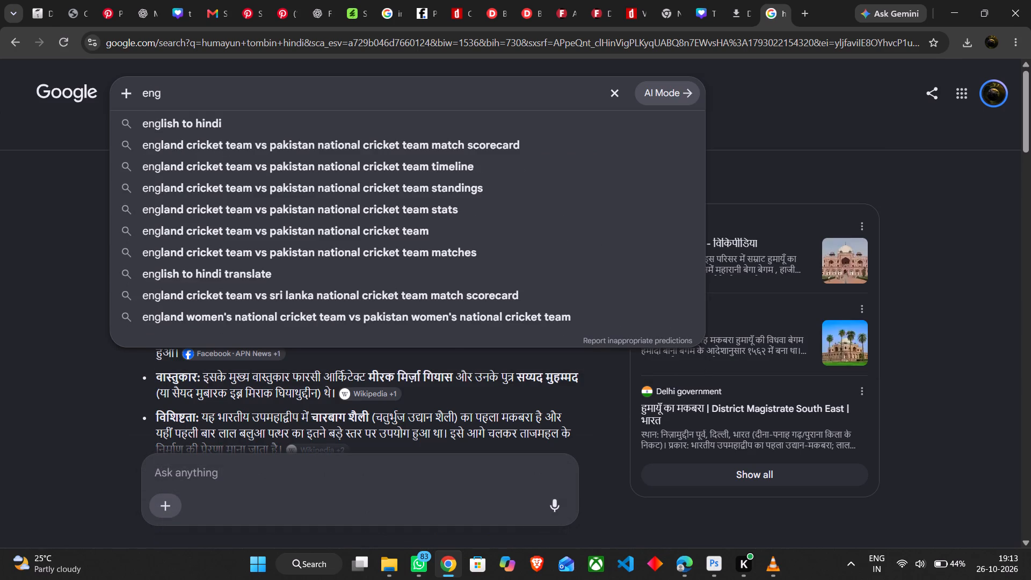
{"action": "key", "text": "Down"}
{"action": "key", "text": "Return"}
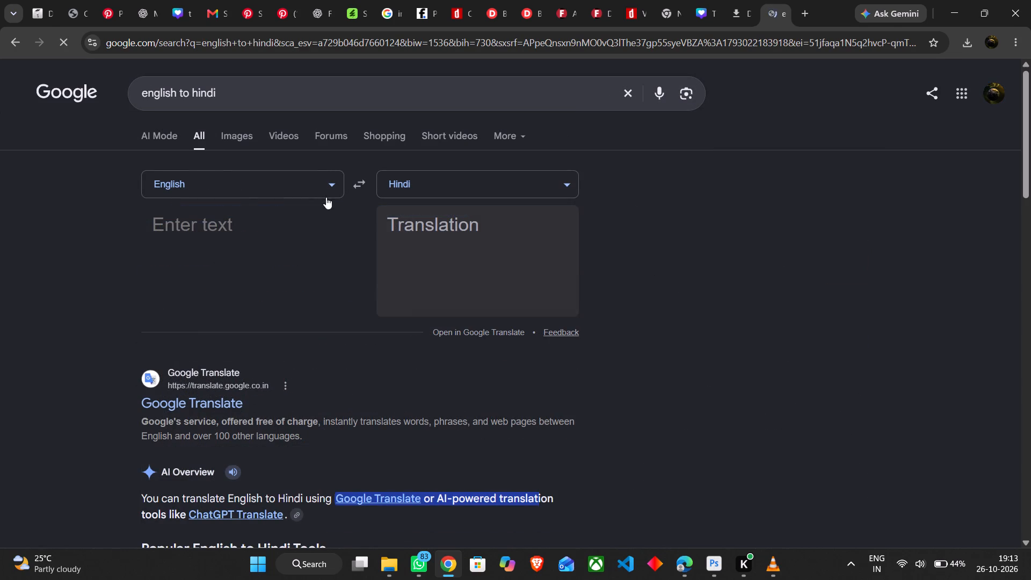
{"action": "left_click", "coordinate": [245, 236]}
{"action": "key", "text": "ctrl+v"}
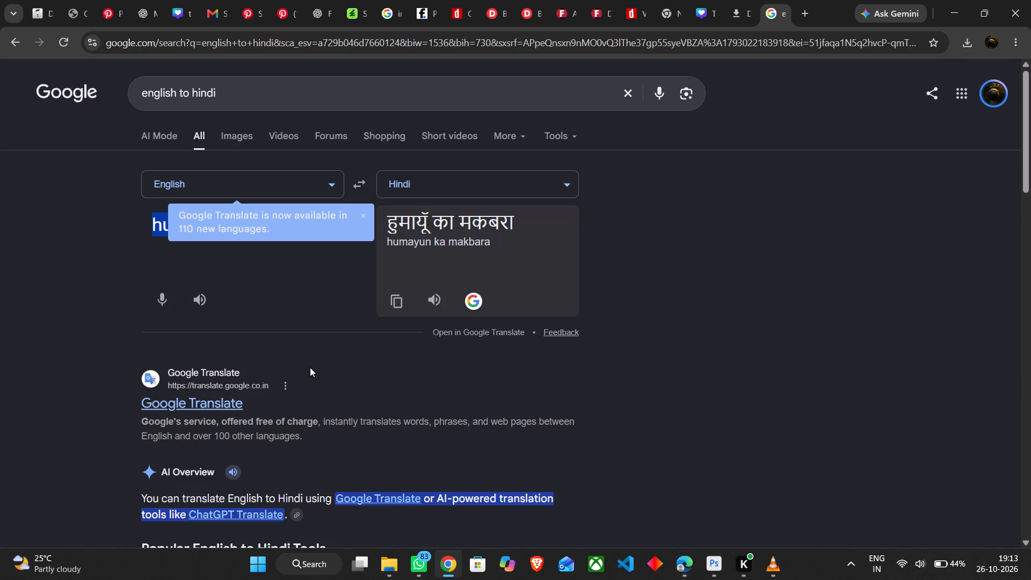
{"action": "left_click", "coordinate": [293, 277]}
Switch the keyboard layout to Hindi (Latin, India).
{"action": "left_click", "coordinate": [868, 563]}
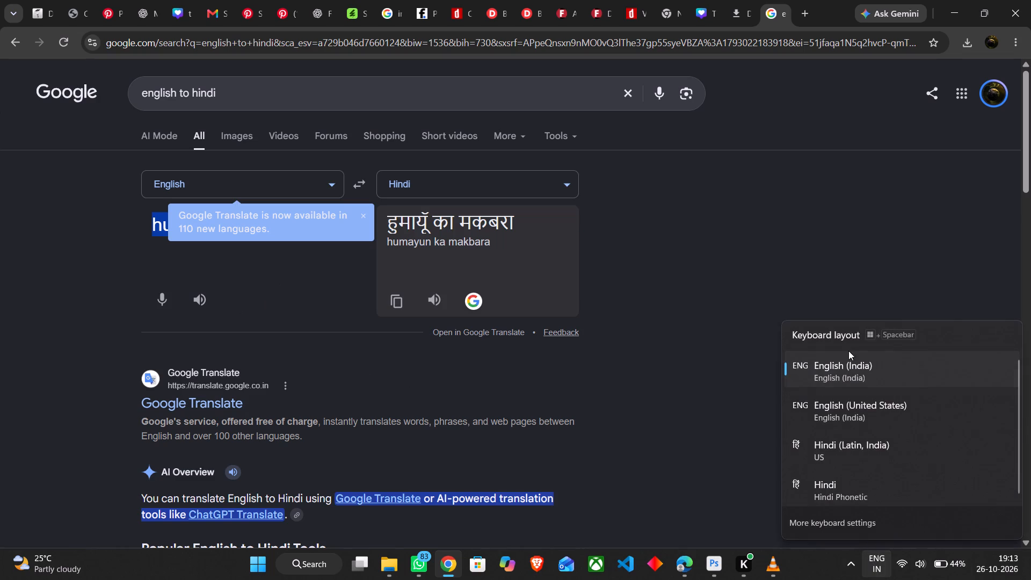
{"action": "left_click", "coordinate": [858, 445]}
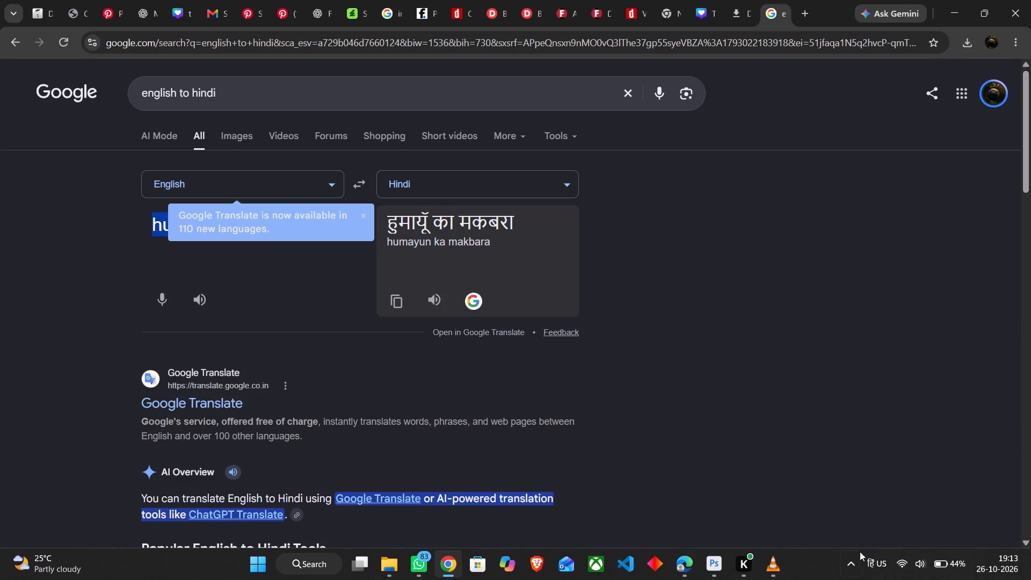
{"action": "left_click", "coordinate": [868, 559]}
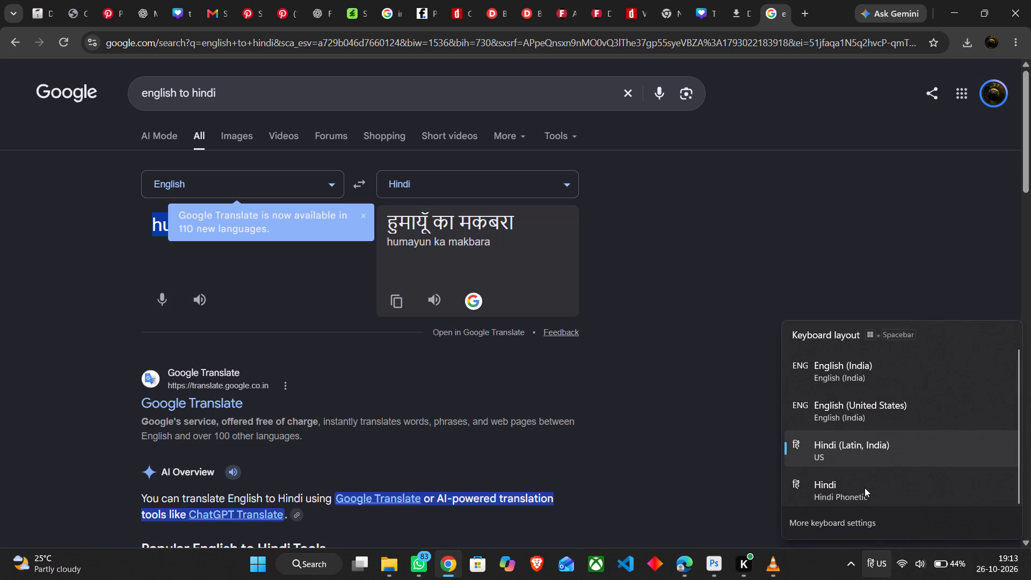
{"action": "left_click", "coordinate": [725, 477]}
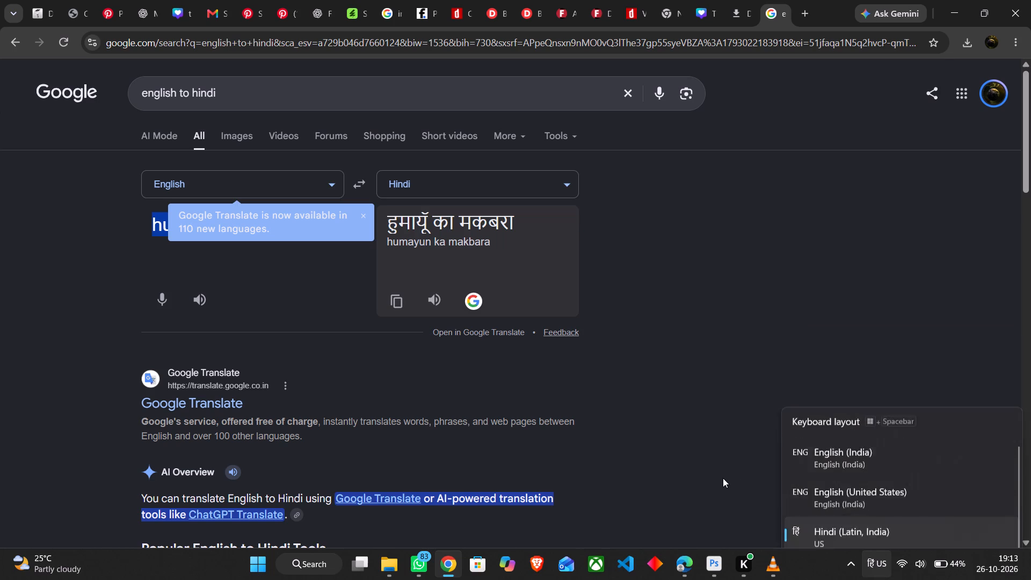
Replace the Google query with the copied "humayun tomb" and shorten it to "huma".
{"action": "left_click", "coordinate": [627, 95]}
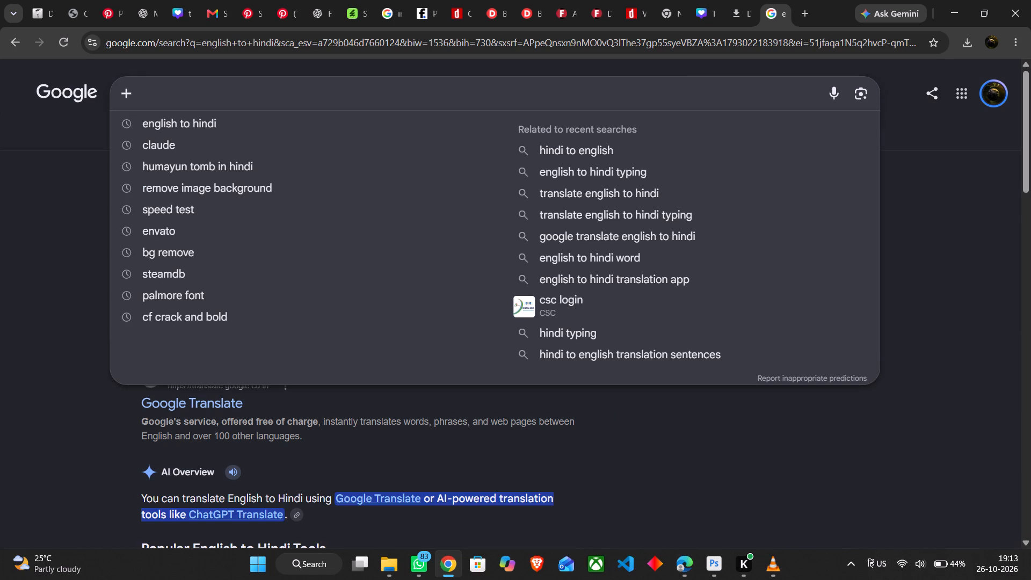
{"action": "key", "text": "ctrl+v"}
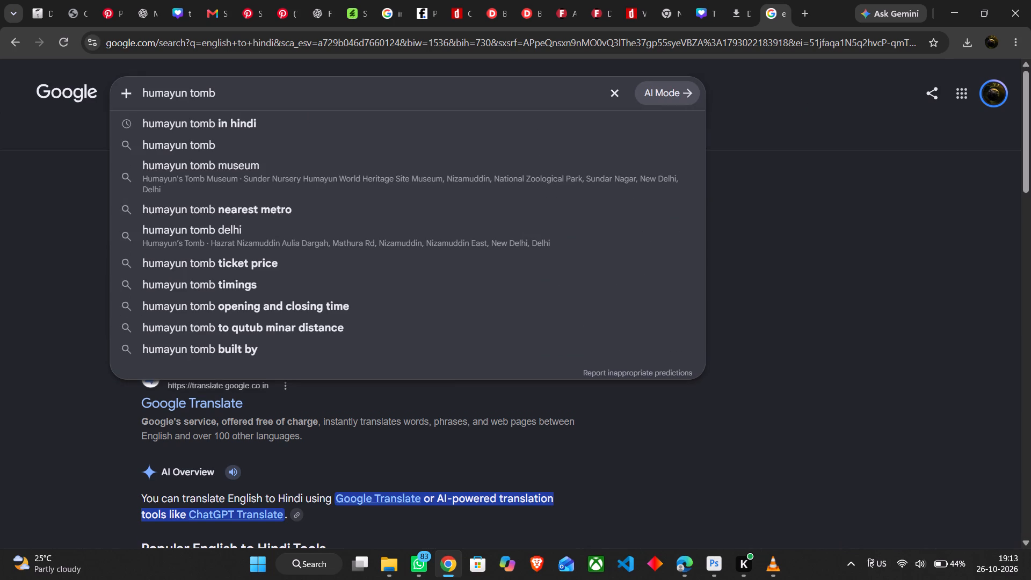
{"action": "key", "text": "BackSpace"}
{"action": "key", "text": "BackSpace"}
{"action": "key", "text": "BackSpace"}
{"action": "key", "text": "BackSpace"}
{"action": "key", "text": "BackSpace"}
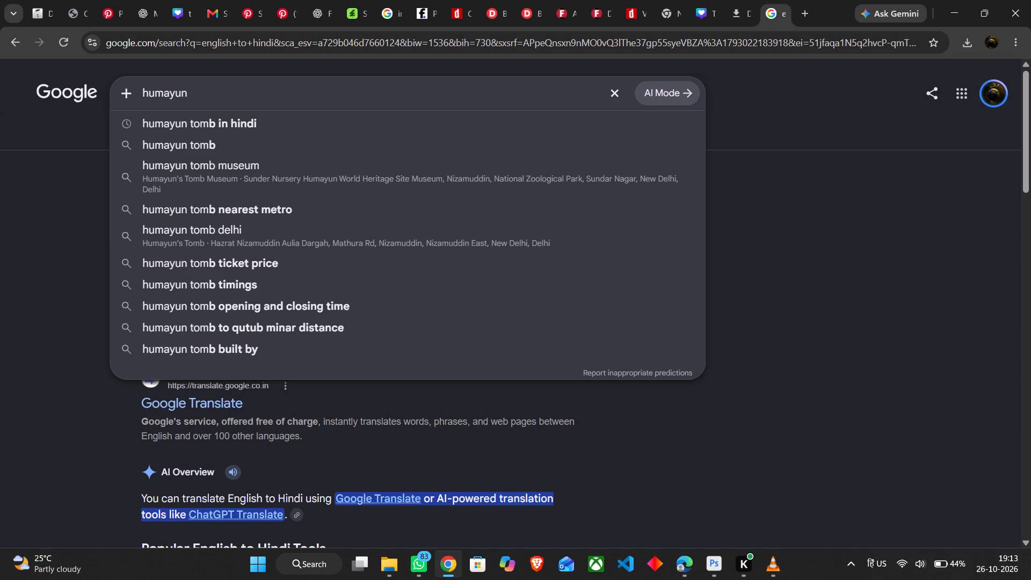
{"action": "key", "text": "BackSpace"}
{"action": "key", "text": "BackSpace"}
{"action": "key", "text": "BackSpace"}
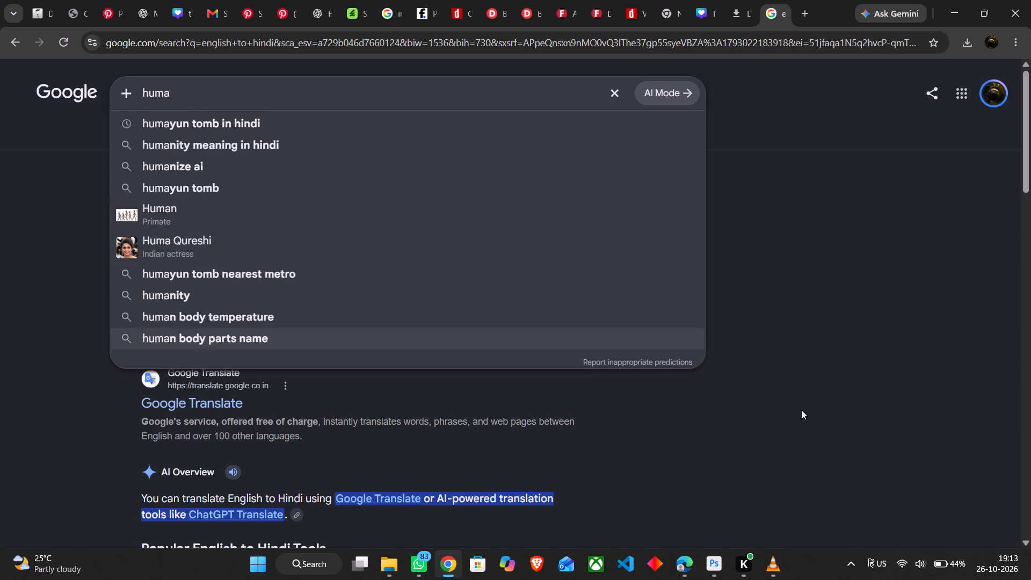
Switch the keyboard layout to Hindi Phonetic.
{"action": "left_click", "coordinate": [875, 572]}
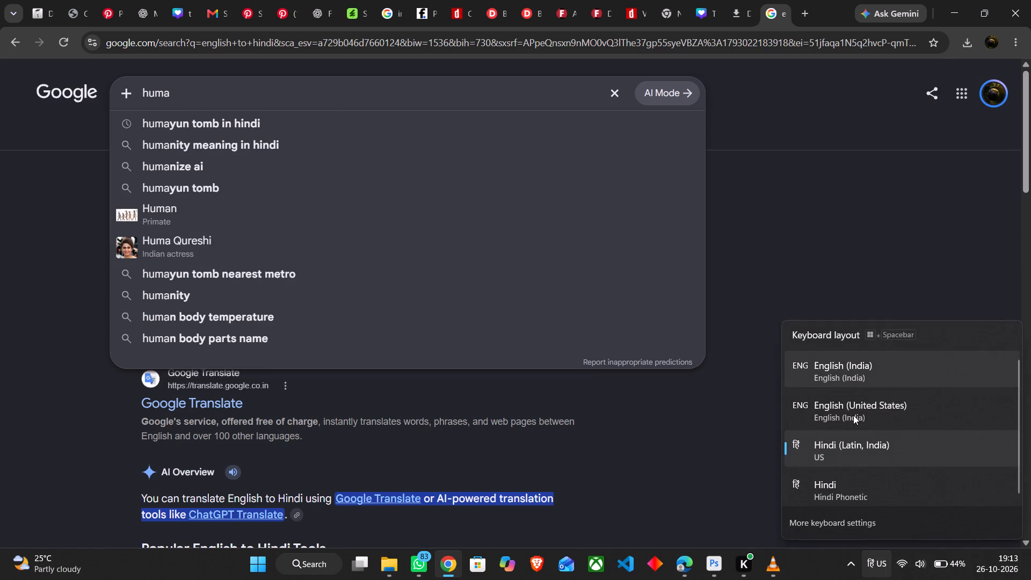
{"action": "left_click", "coordinate": [847, 481]}
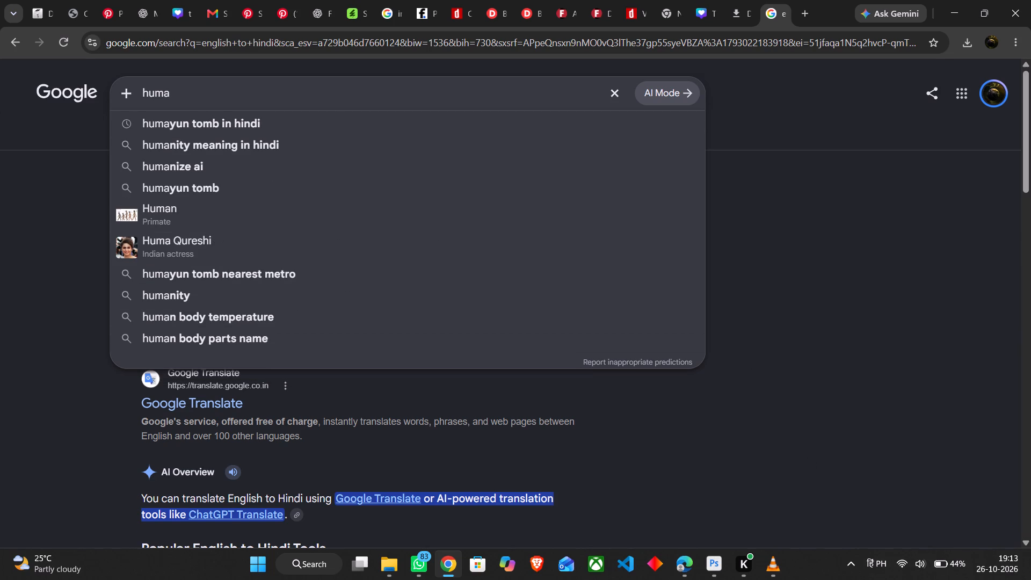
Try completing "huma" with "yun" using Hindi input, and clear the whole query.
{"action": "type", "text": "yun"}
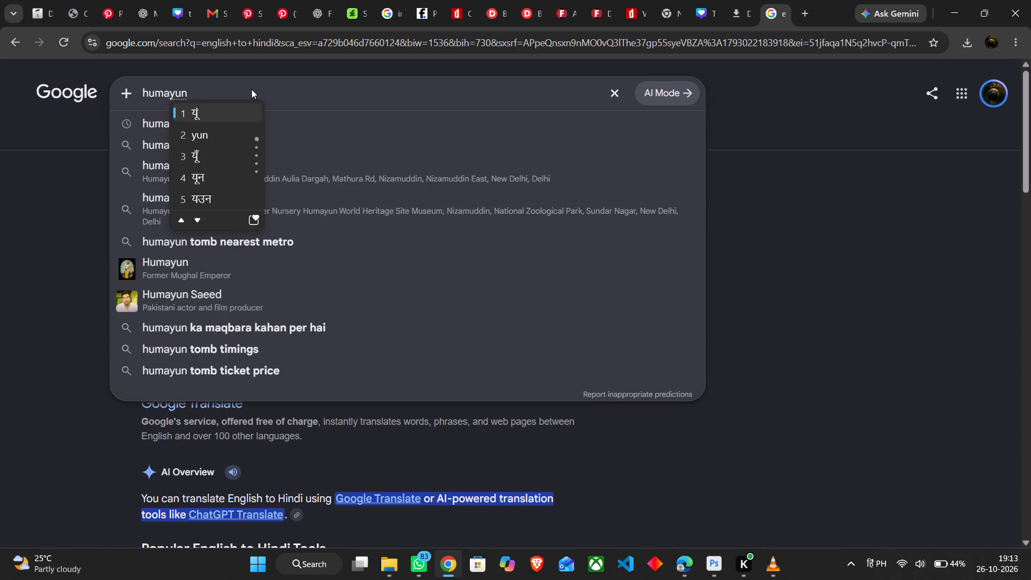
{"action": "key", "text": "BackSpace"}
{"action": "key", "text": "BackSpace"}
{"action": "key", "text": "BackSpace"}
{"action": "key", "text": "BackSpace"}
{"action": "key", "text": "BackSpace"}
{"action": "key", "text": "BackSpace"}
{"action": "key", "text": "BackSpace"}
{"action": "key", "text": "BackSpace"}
Enter "humayun tomb" phonetically in Hindi as the query and search for the suggestion "हुमायूं टॉम्ब".
{"action": "type", "text": "huma"}
{"action": "type", "text": "yun"}
{"action": "key", "text": "space"}
{"action": "type", "text": "tomb"}
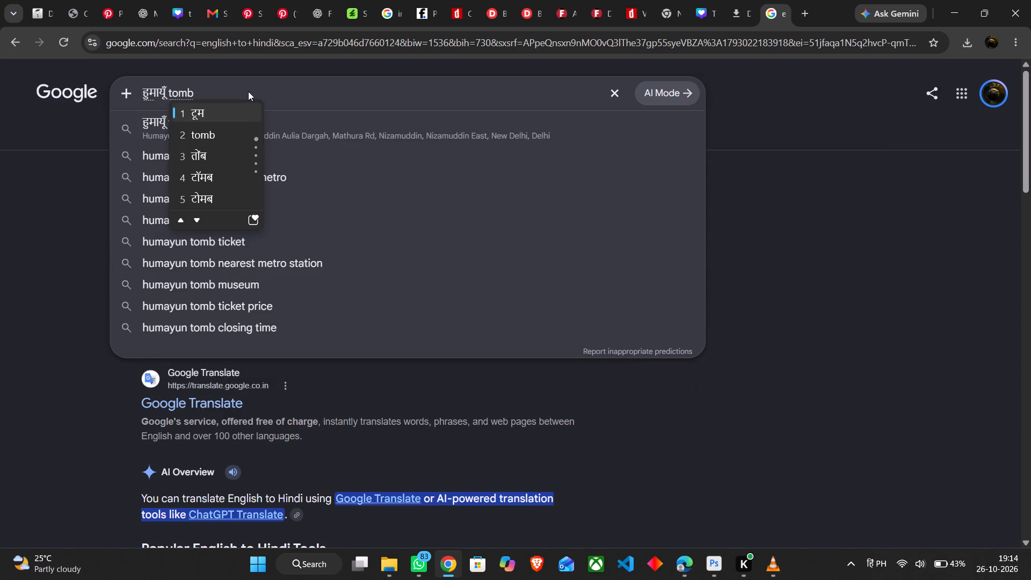
{"action": "key", "text": "Return"}
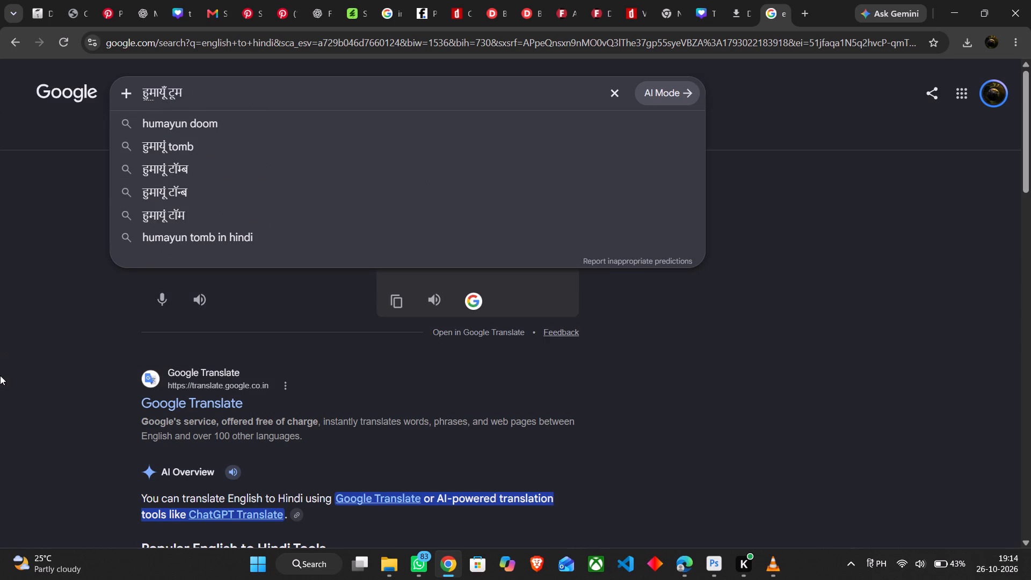
{"action": "left_click", "coordinate": [188, 171]}
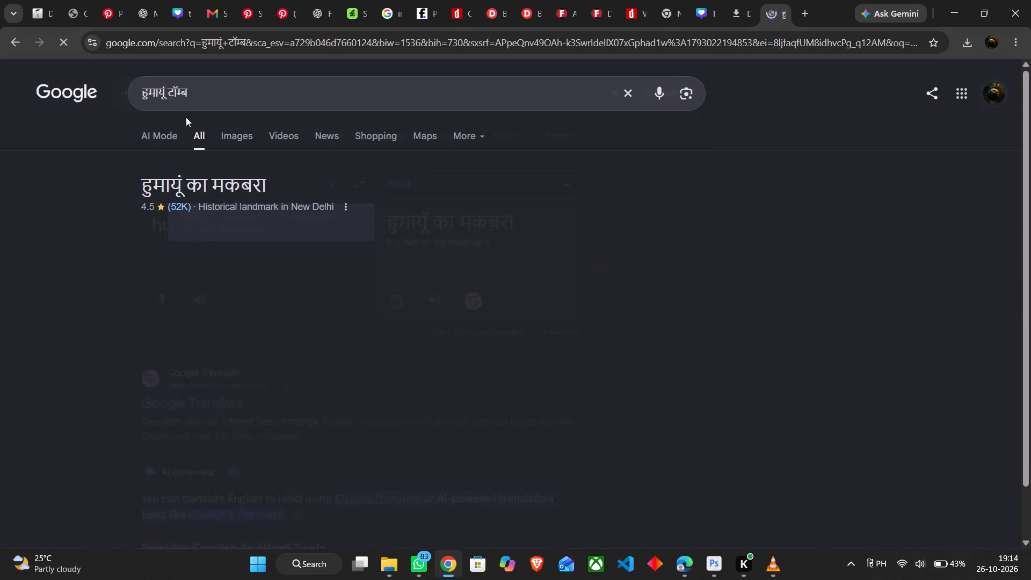
Copy the full query "हुमायूं टॉम्ब" and switch to Photoshop.
{"action": "left_click_drag", "start_coordinate": [200, 93], "coordinate": [141, 88]}
{"action": "double_click", "coordinate": [160, 94]}
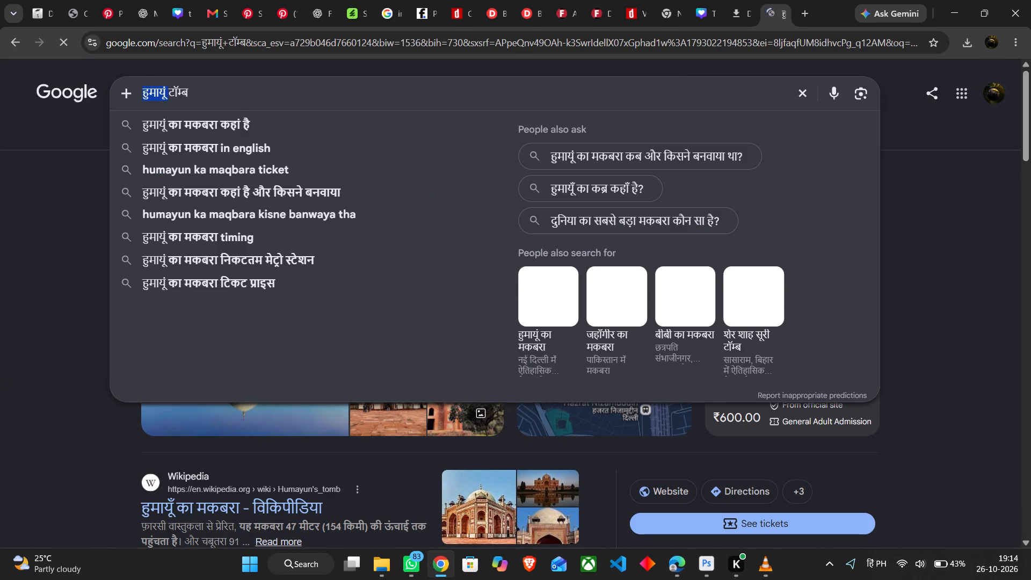
{"action": "key", "text": "ctrl+a"}
{"action": "key", "text": "ctrl+c"}
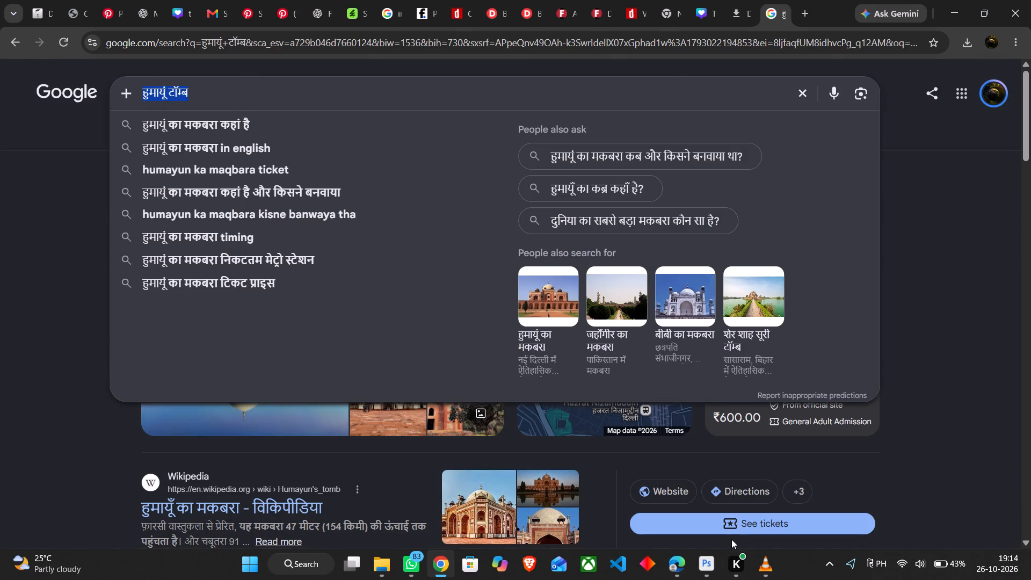
{"action": "left_click", "coordinate": [707, 563]}
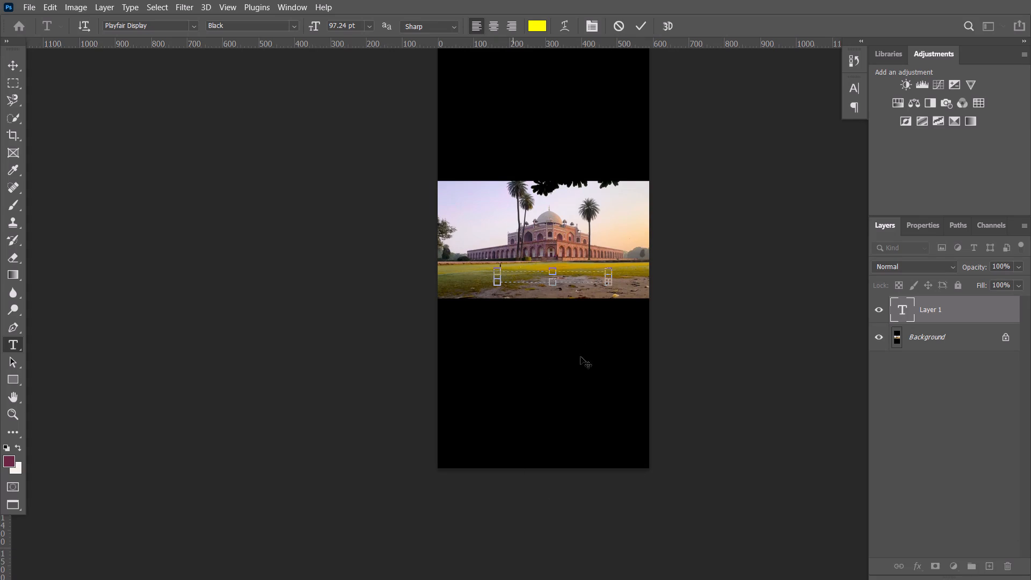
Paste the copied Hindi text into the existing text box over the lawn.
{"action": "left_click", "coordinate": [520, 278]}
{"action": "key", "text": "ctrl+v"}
Delete the text layer Layer 1.
{"action": "left_click", "coordinate": [13, 340]}
{"action": "left_click", "coordinate": [962, 309]}
{"action": "key", "text": "Delete"}
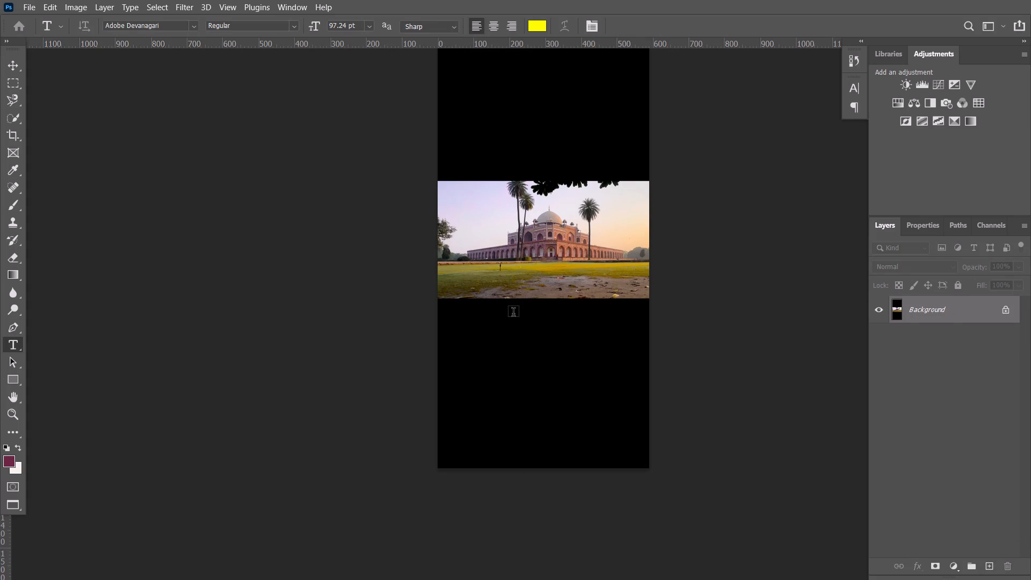
Draw a new wide text box over the lawn below the tomb and paste "हुमायूं टॉम्ब" into it.
{"action": "left_click_drag", "start_coordinate": [489, 273], "coordinate": [605, 291]}
{"action": "key", "text": "ctrl+v"}
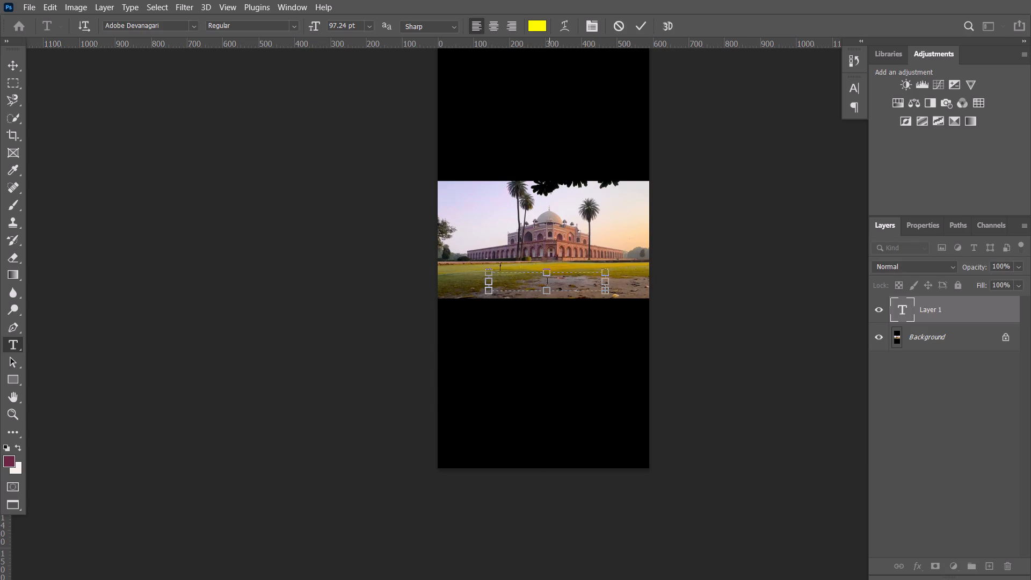
Enlarge the text box so the Hindi text fits, making it about 63 px high and slightly wider.
{"action": "left_click_drag", "start_coordinate": [485, 272], "coordinate": [475, 262]}
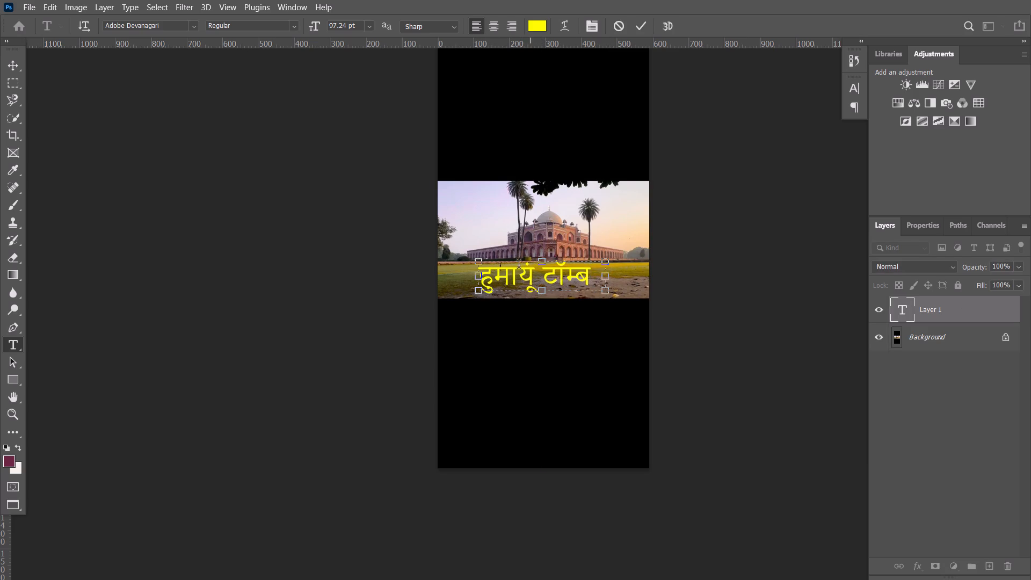
{"action": "left_click_drag", "start_coordinate": [544, 263], "coordinate": [544, 270]}
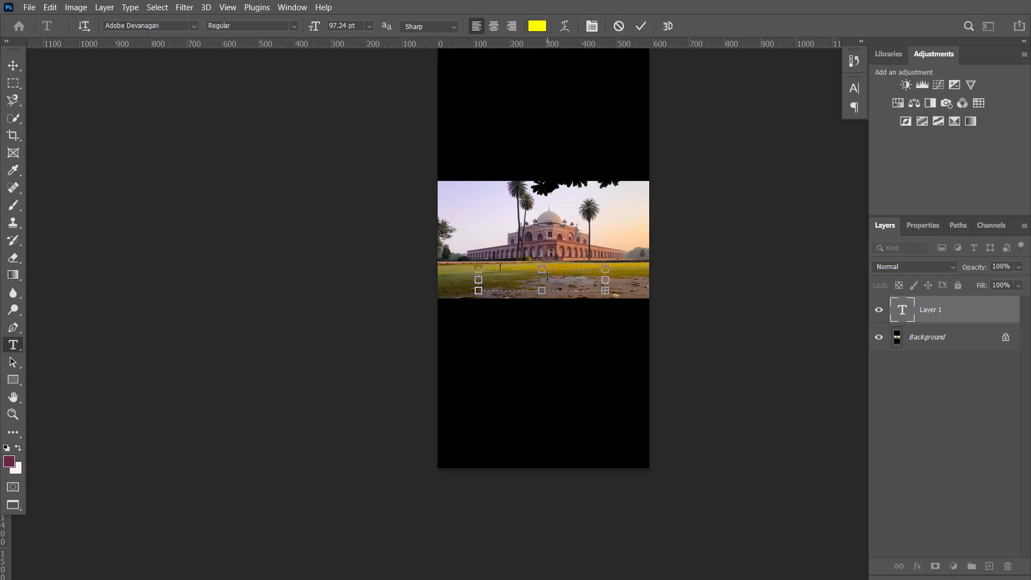
{"action": "key", "text": "ctrl+z"}
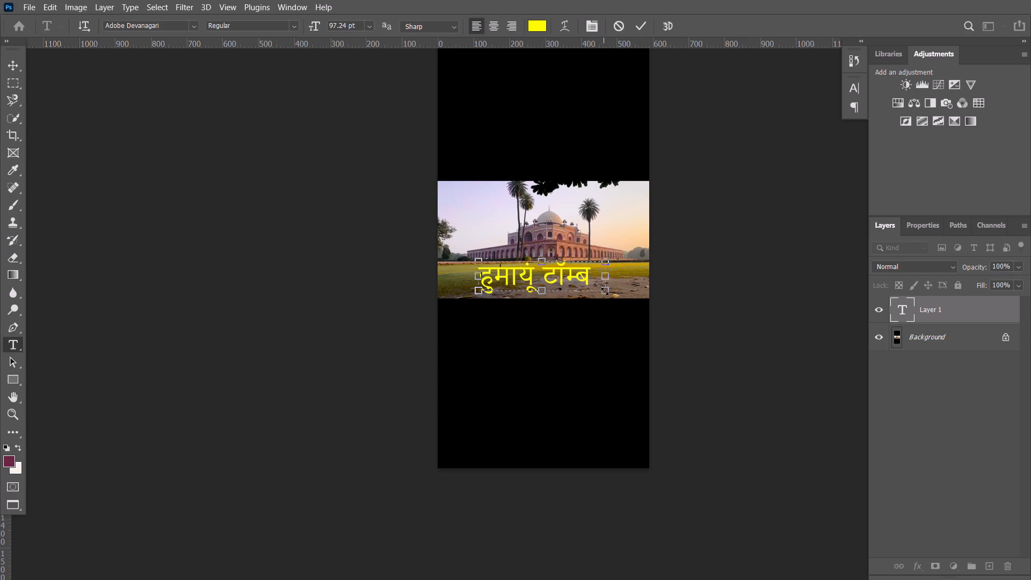
{"action": "left_click_drag", "start_coordinate": [605, 291], "coordinate": [605, 285]}
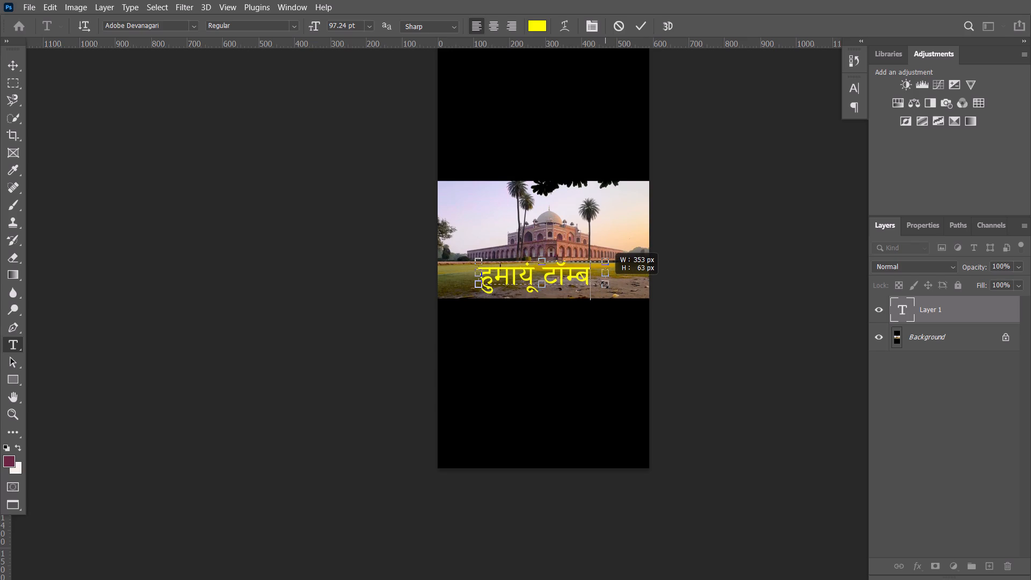
{"action": "left_click_drag", "start_coordinate": [605, 285], "coordinate": [615, 286]}
Move the Hindi text about 45 px to the right and 6 px down to centre it beneath the tomb.
{"action": "left_click", "coordinate": [14, 63]}
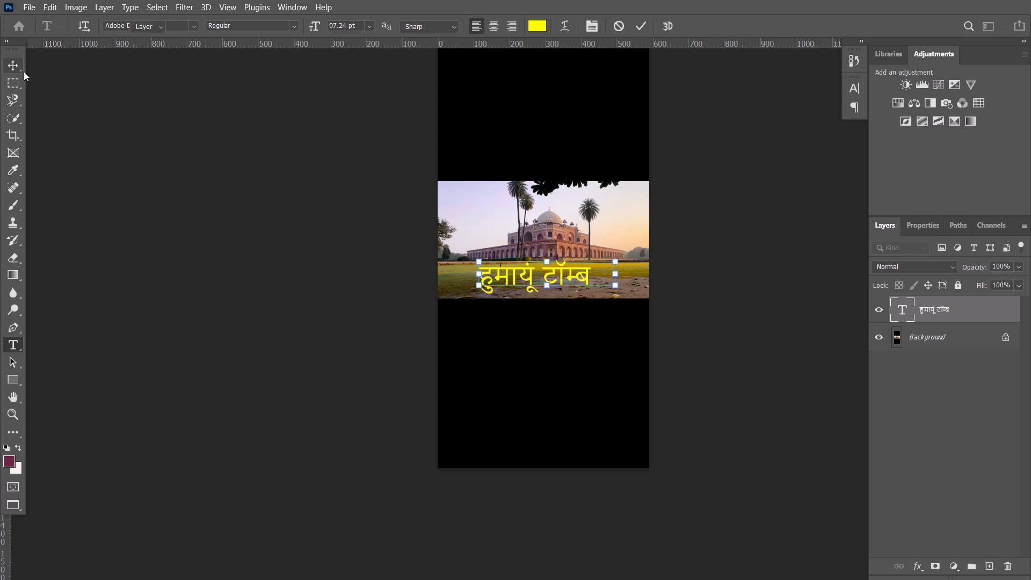
{"action": "left_click_drag", "start_coordinate": [542, 272], "coordinate": [559, 274]}
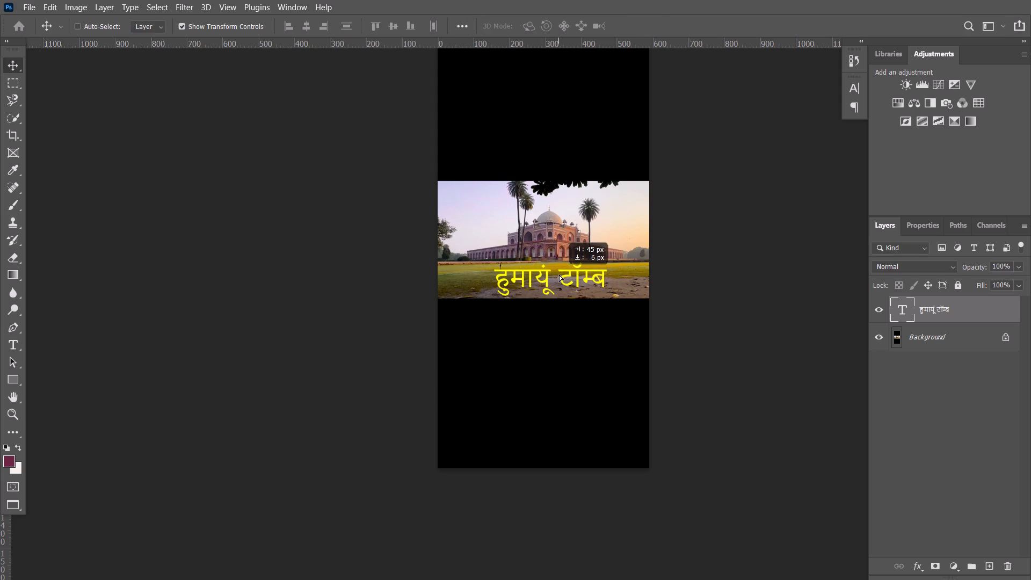
{"action": "left_click_drag", "start_coordinate": [559, 274], "coordinate": [558, 274]}
{"action": "left_click_drag", "start_coordinate": [558, 274], "coordinate": [558, 275]}
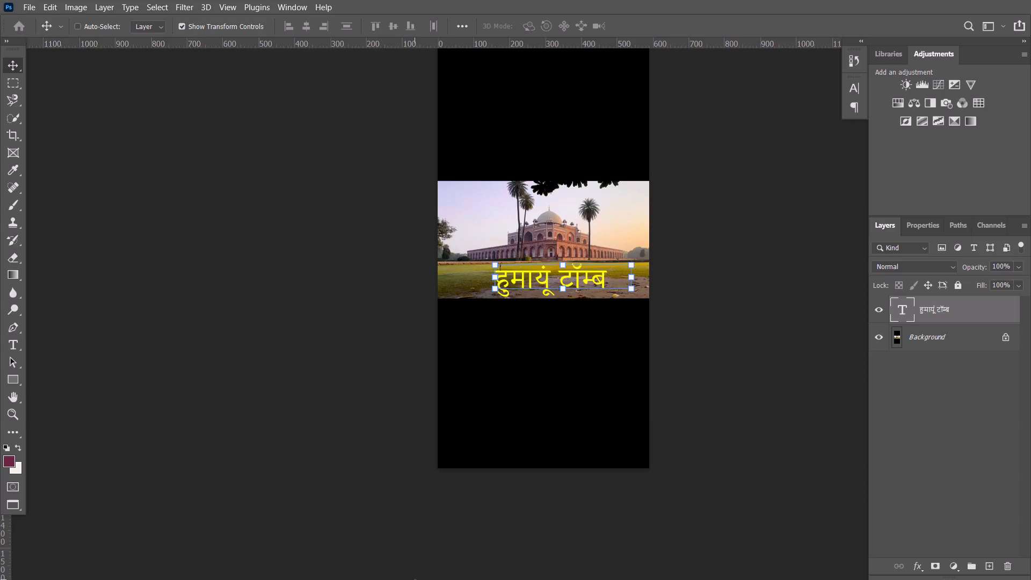
Switch to the Downloads folder in File Explorer and open Janmashtami.psd in Photoshop.
{"action": "left_click", "coordinate": [377, 565]}
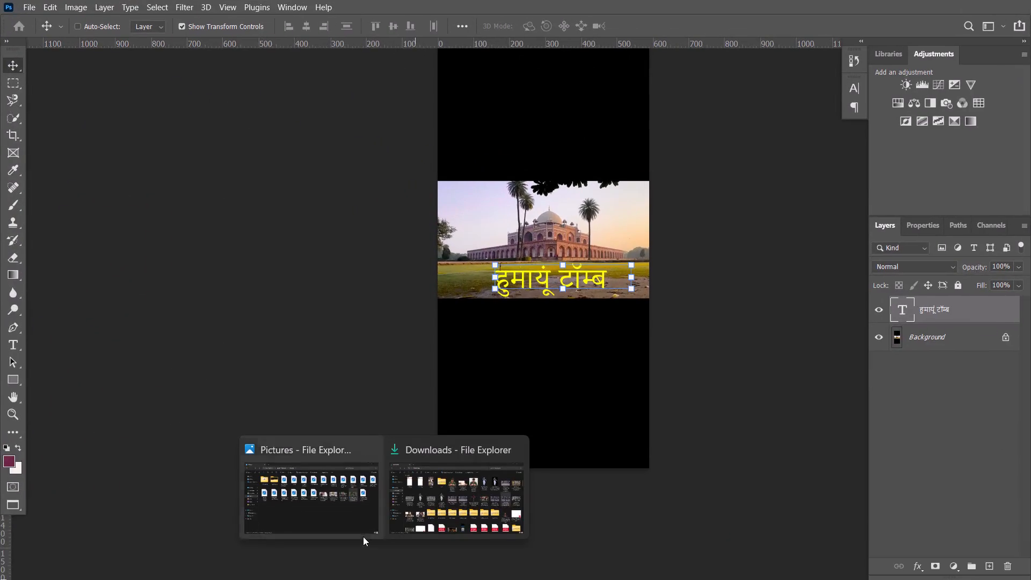
{"action": "left_click", "coordinate": [413, 513]}
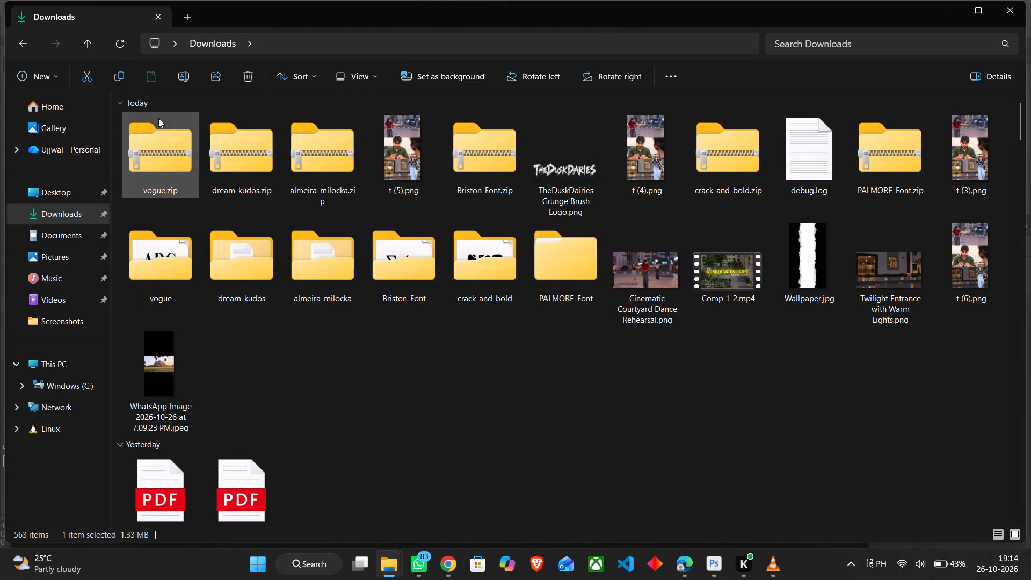
{"action": "scroll", "coordinate": [562, 347], "scroll_direction": "down", "scroll_amount": 4}
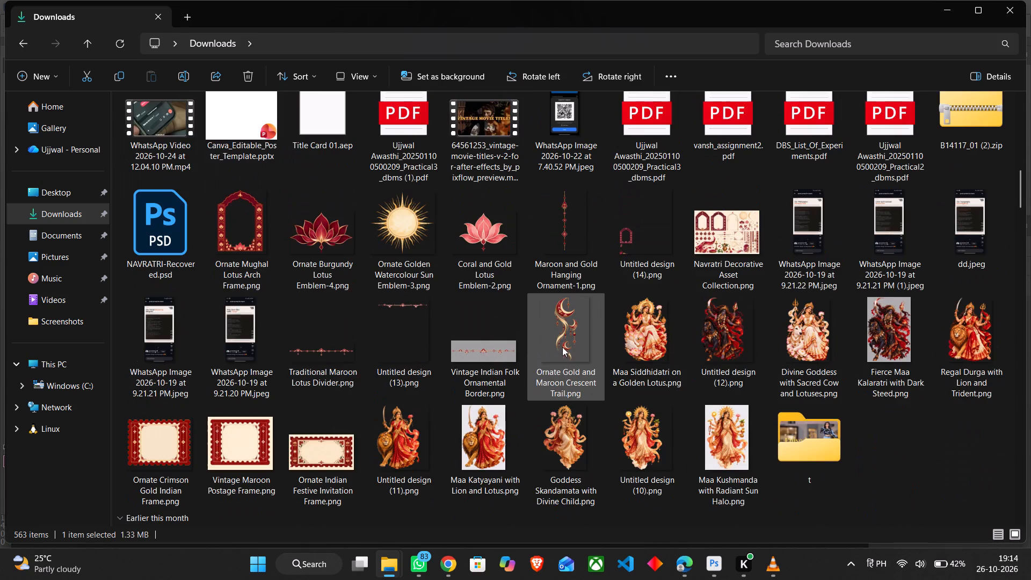
{"action": "scroll", "coordinate": [563, 346], "scroll_direction": "up", "scroll_amount": 1}
{"action": "scroll", "coordinate": [556, 343], "scroll_direction": "down", "scroll_amount": 1}
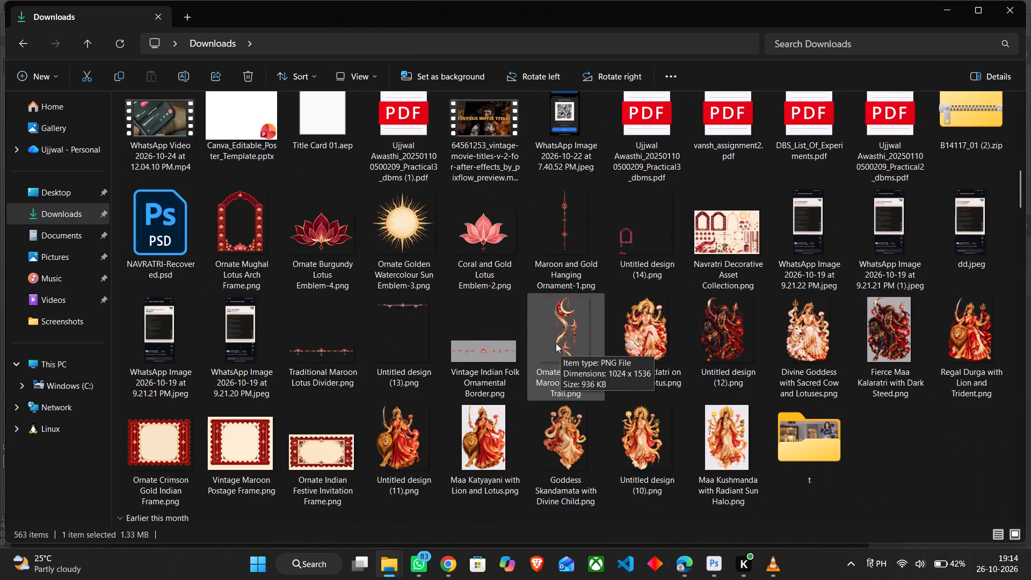
{"action": "scroll", "coordinate": [558, 341], "scroll_direction": "down", "scroll_amount": 2}
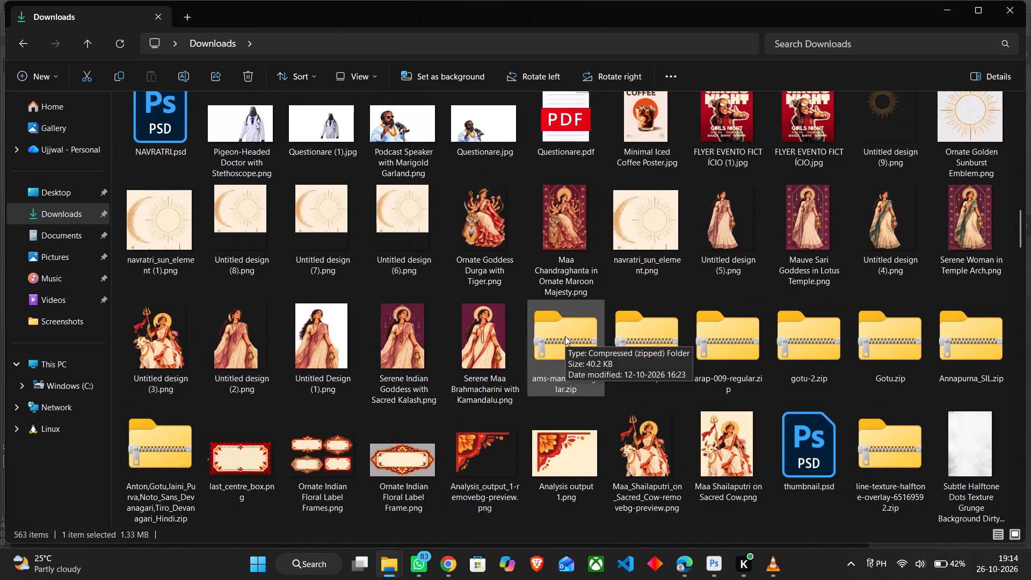
{"action": "scroll", "coordinate": [565, 336], "scroll_direction": "down", "scroll_amount": 7}
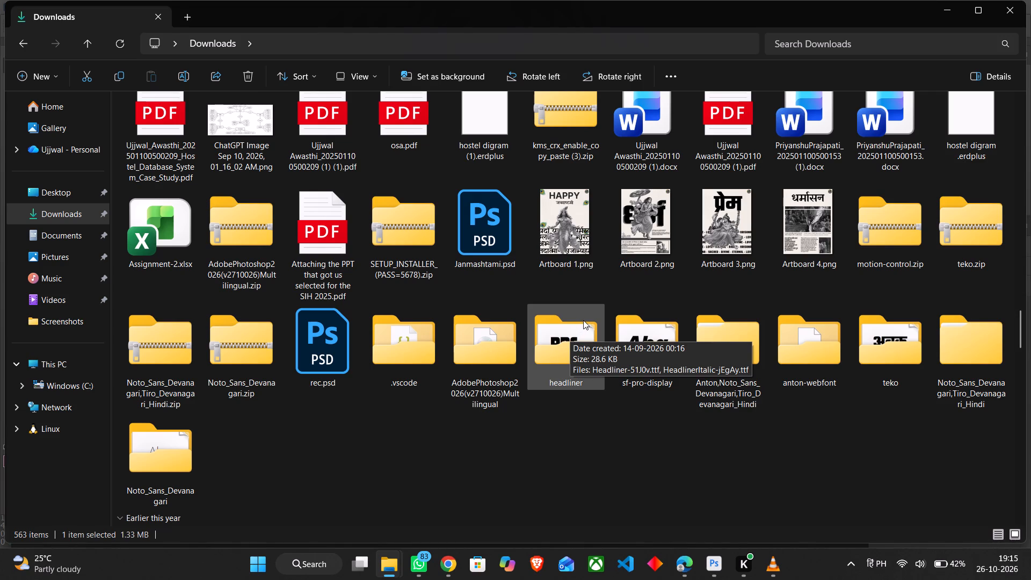
{"action": "double_click", "coordinate": [462, 229]}
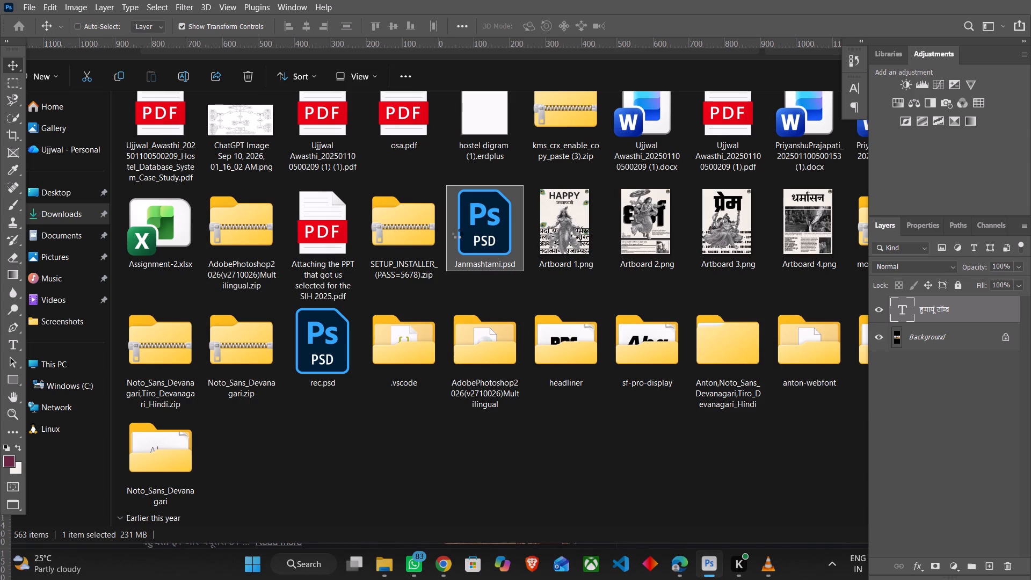
Select the धर्मासन text layer in Artboard 4 and examine its font properties and the lettering across the artboards.
{"action": "left_click", "coordinate": [811, 229]}
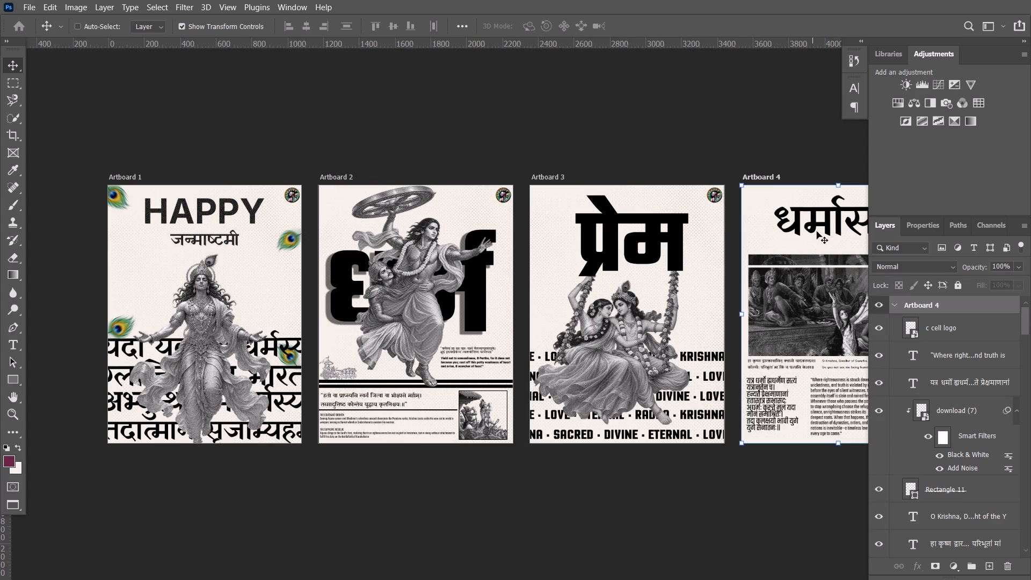
{"action": "left_click", "coordinate": [814, 234]}
{"action": "scroll", "coordinate": [952, 433], "scroll_direction": "down", "scroll_amount": 8}
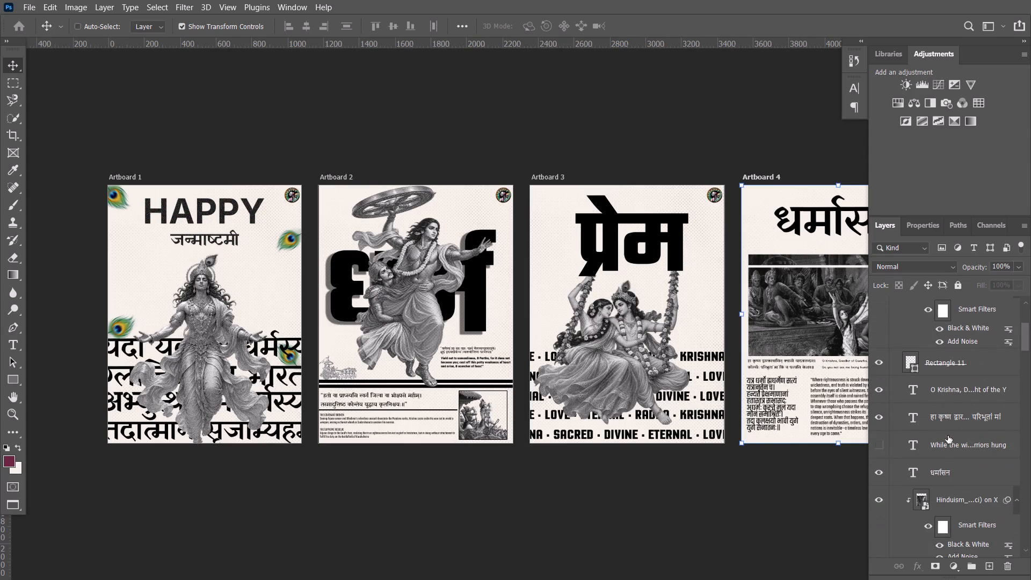
{"action": "left_click", "coordinate": [948, 455]}
{"action": "left_click", "coordinate": [920, 223]}
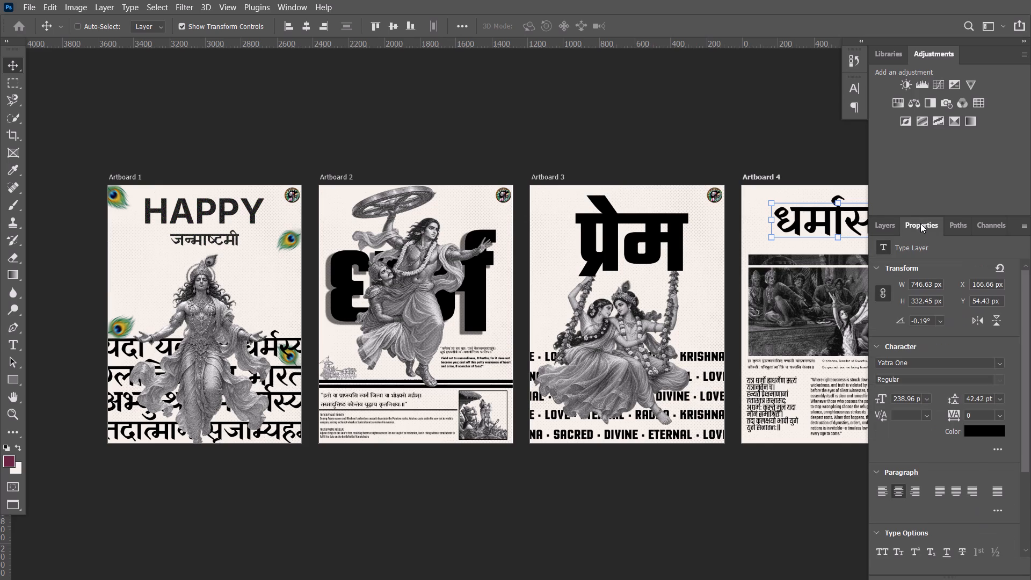
{"action": "scroll", "coordinate": [928, 287], "scroll_direction": "left", "scroll_amount": 8}
{"action": "scroll", "coordinate": [810, 335], "scroll_direction": "right", "scroll_amount": 3}
{"action": "scroll", "coordinate": [787, 336], "scroll_direction": "left", "scroll_amount": 4}
{"action": "scroll", "coordinate": [681, 489], "scroll_direction": "right", "scroll_amount": 5}
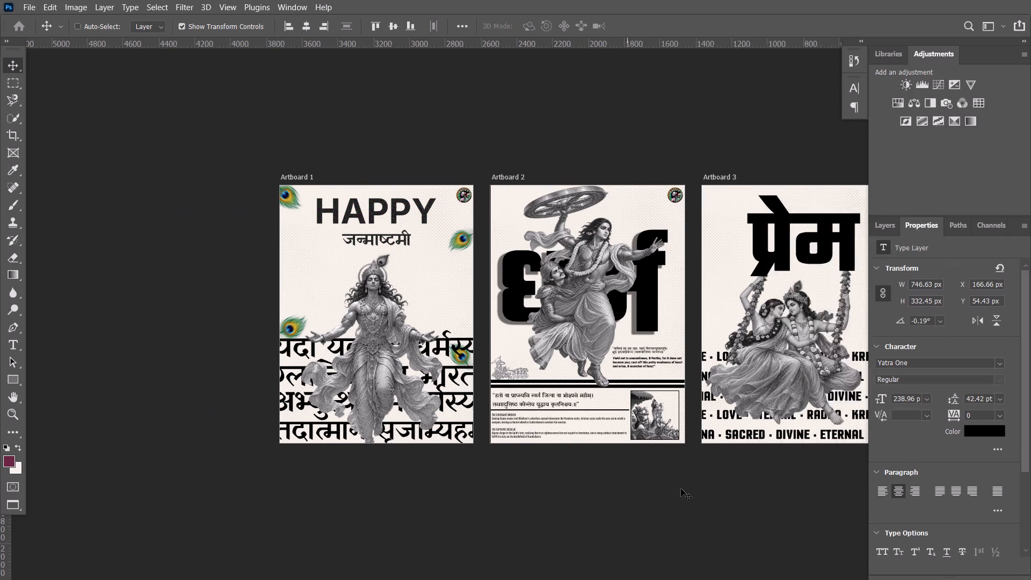
{"action": "scroll", "coordinate": [681, 489], "scroll_direction": "right", "scroll_amount": 3}
{"action": "scroll", "coordinate": [681, 489], "scroll_direction": "left", "scroll_amount": 1}
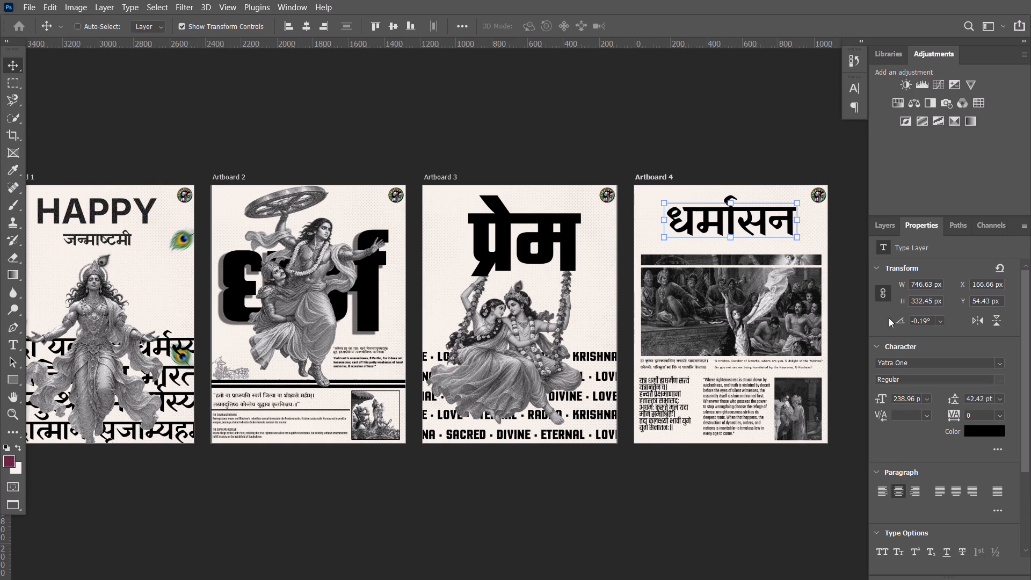
Return to the Humayun's Tomb document in Photoshop and set the Hindi title's font to Yatra One.
{"action": "left_click_drag", "start_coordinate": [325, 112], "coordinate": [330, 114]}
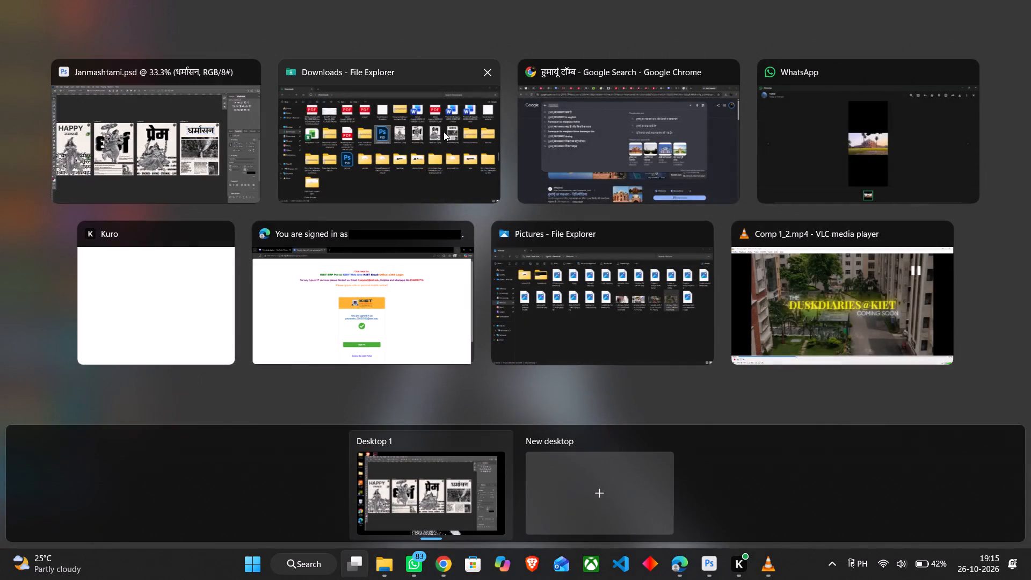
{"action": "left_click", "coordinate": [114, 148]}
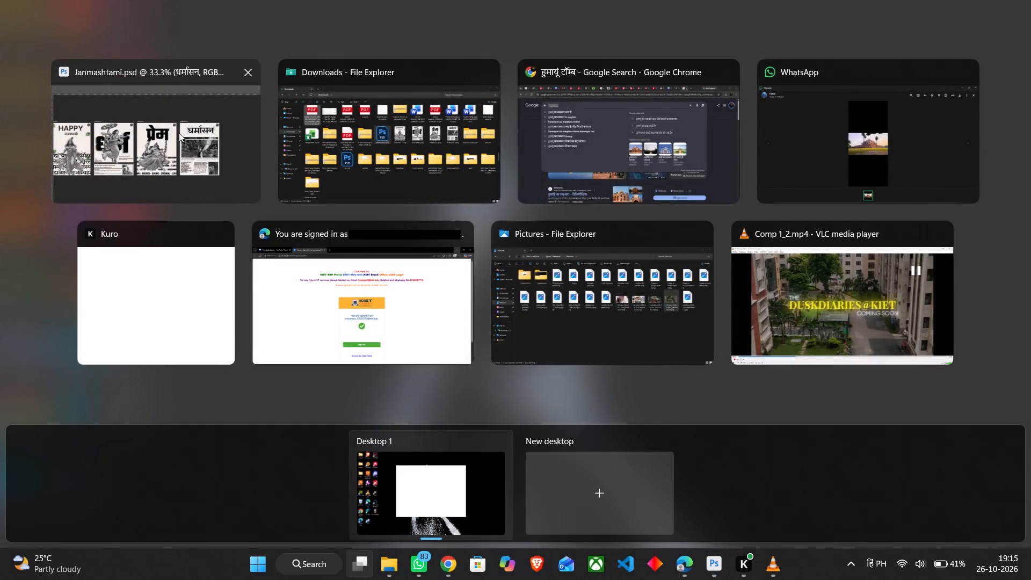
{"action": "left_click", "coordinate": [179, 133]}
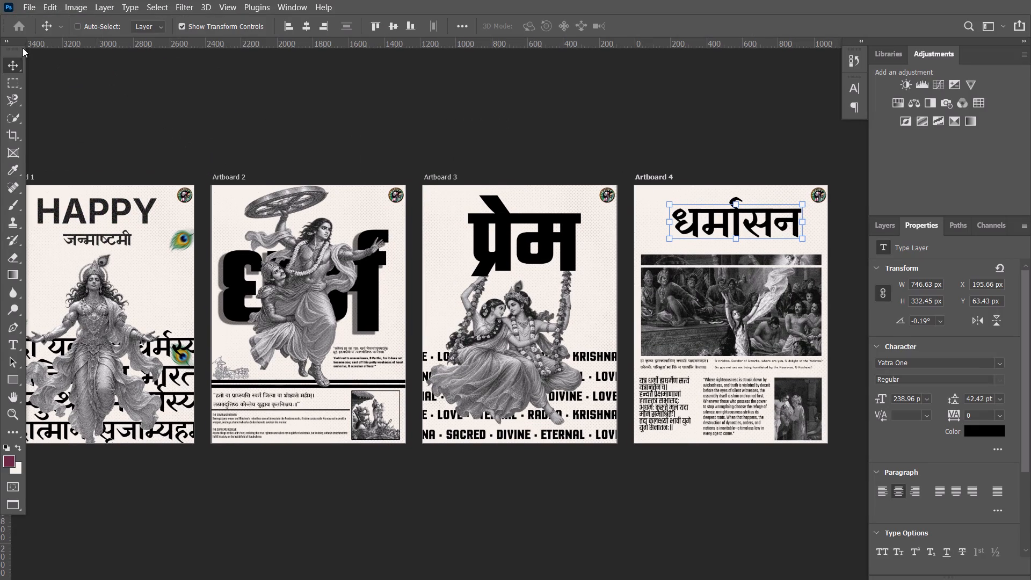
Return to the monument photo document by opening WhatsApp Image 2026-10-26 at 7.09.23 PM.jpeg from the Downloads folder.
{"action": "left_click", "coordinate": [6, 41]}
{"action": "left_click", "coordinate": [6, 41]}
{"action": "left_click", "coordinate": [31, 7]}
{"action": "left_click", "coordinate": [36, 37]}
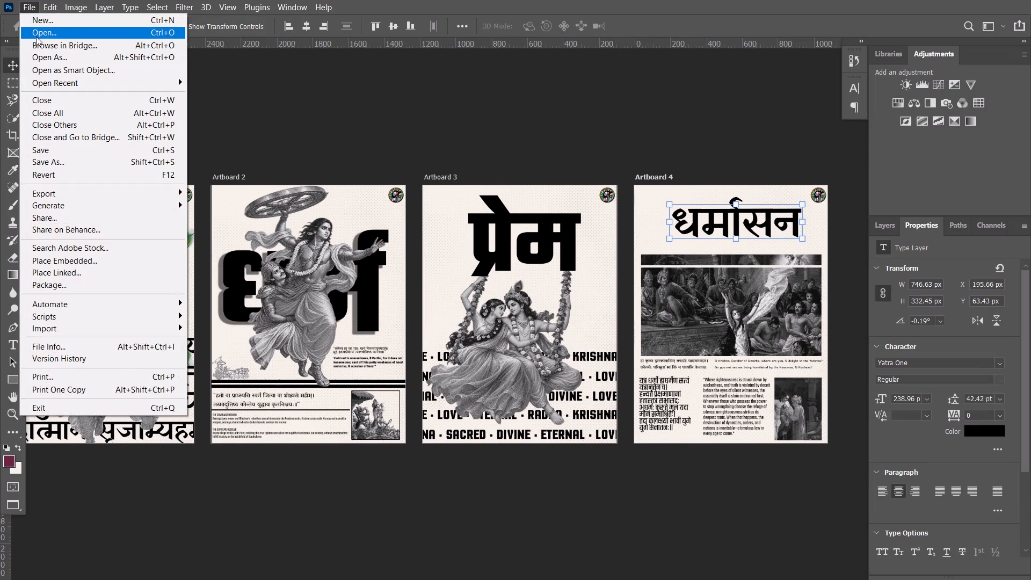
{"action": "left_click", "coordinate": [199, 111]}
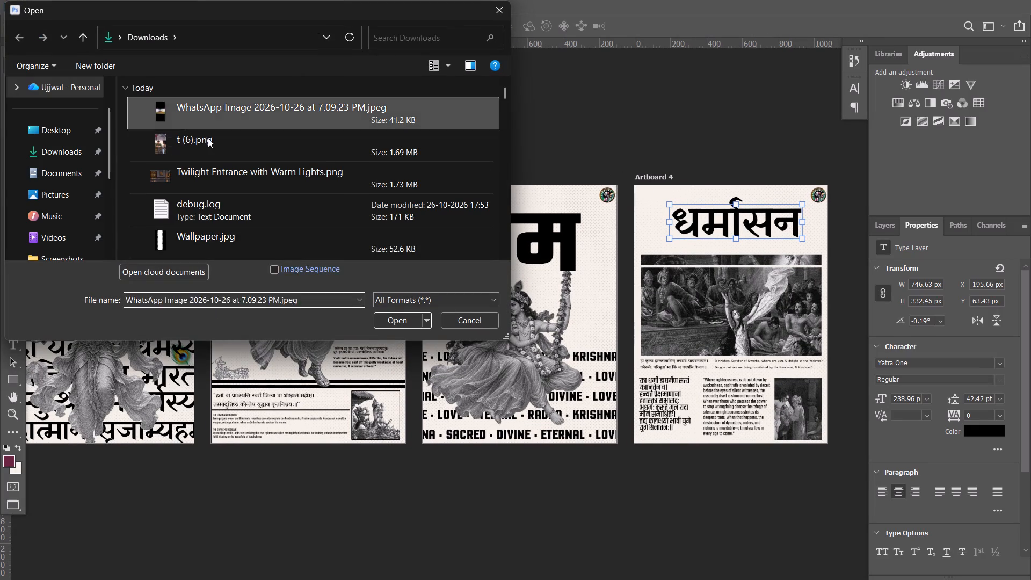
{"action": "left_click", "coordinate": [401, 322]}
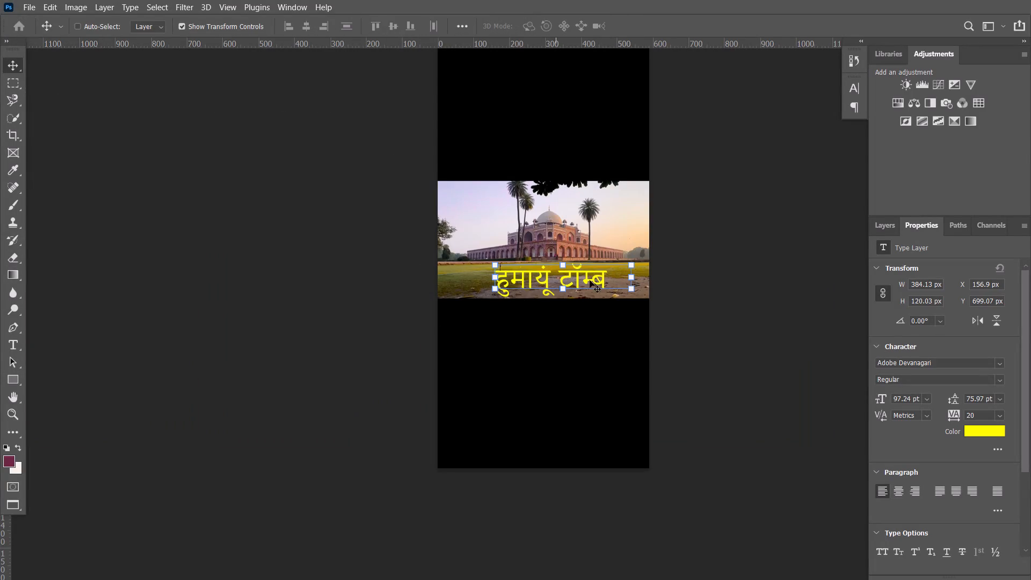
Select all of the yellow Hindi title हुमायूं टॉम्ब below the tomb and set its font to Yatra One Regular.
{"action": "double_click", "coordinate": [599, 278]}
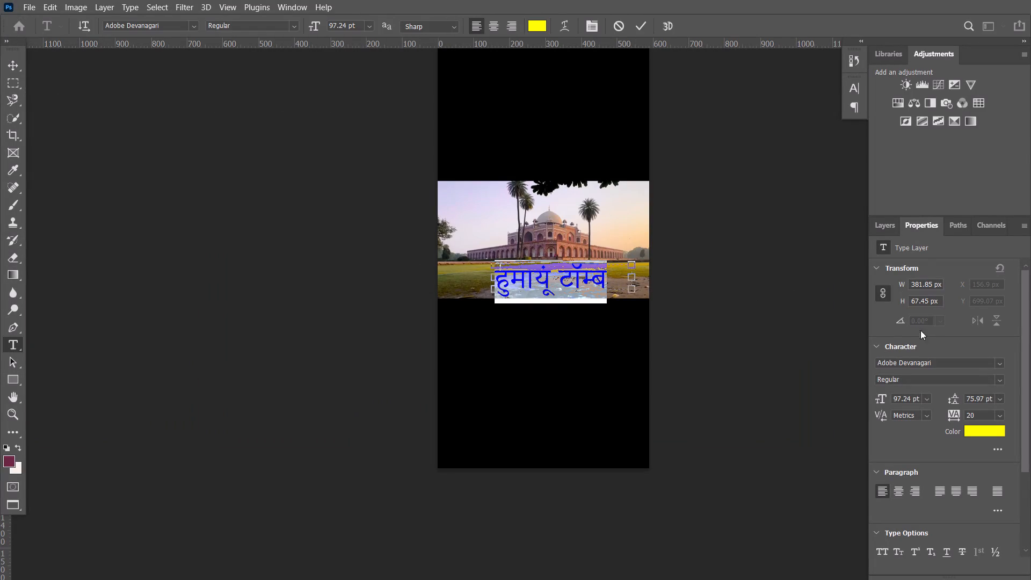
{"action": "left_click", "coordinate": [999, 365]}
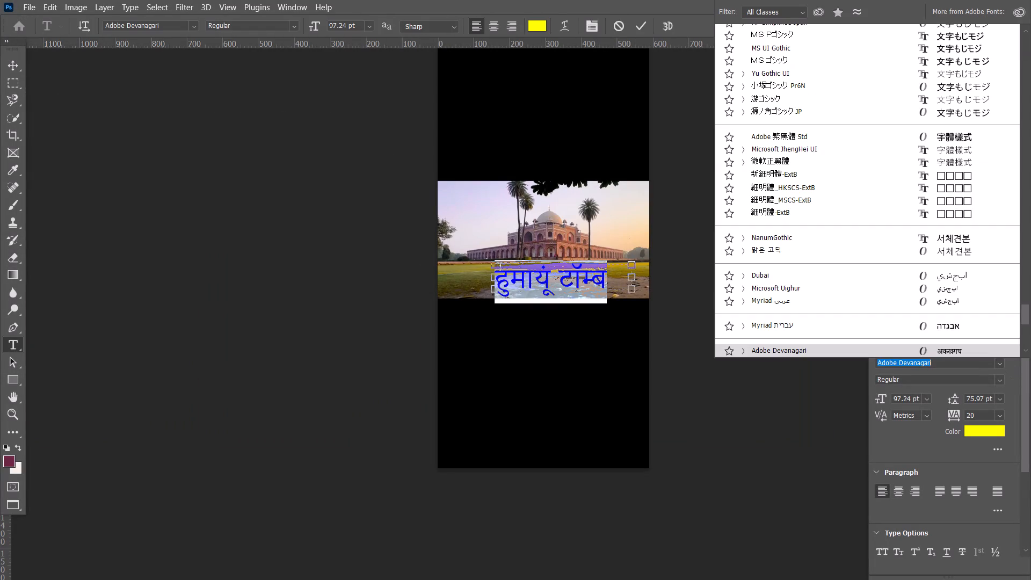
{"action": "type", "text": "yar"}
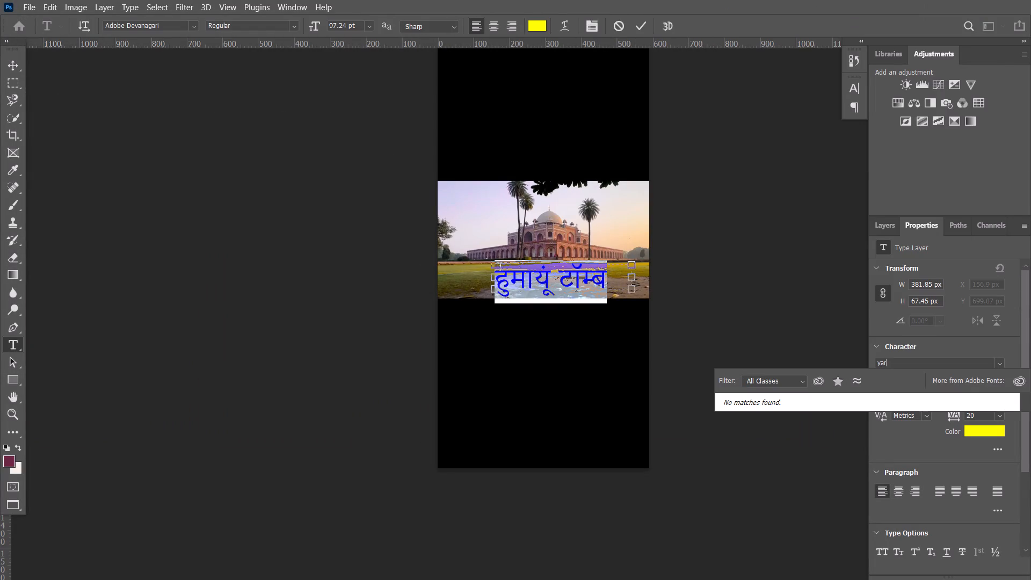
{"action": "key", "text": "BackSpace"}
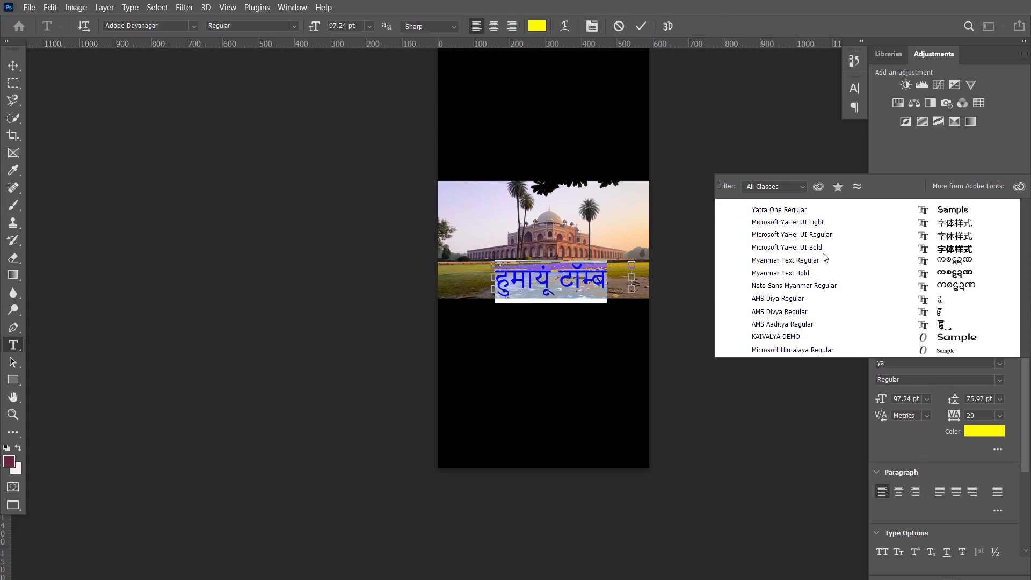
{"action": "left_click", "coordinate": [807, 205]}
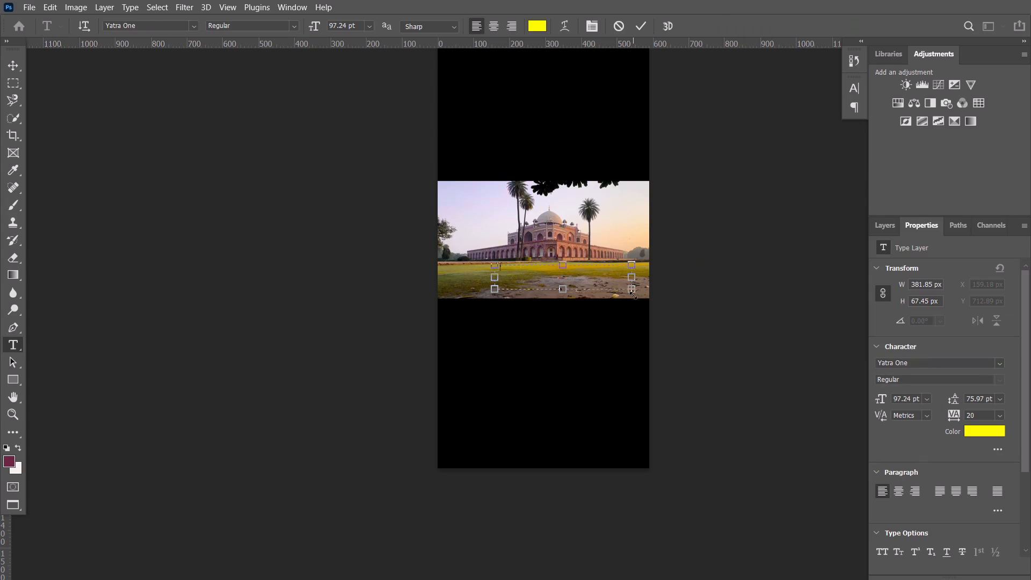
Enlarge the Hindi text box to about 479 × 94 px and move it about 84 px left.
{"action": "left_click_drag", "start_coordinate": [633, 295], "coordinate": [619, 292]}
{"action": "left_click_drag", "start_coordinate": [620, 292], "coordinate": [647, 301]}
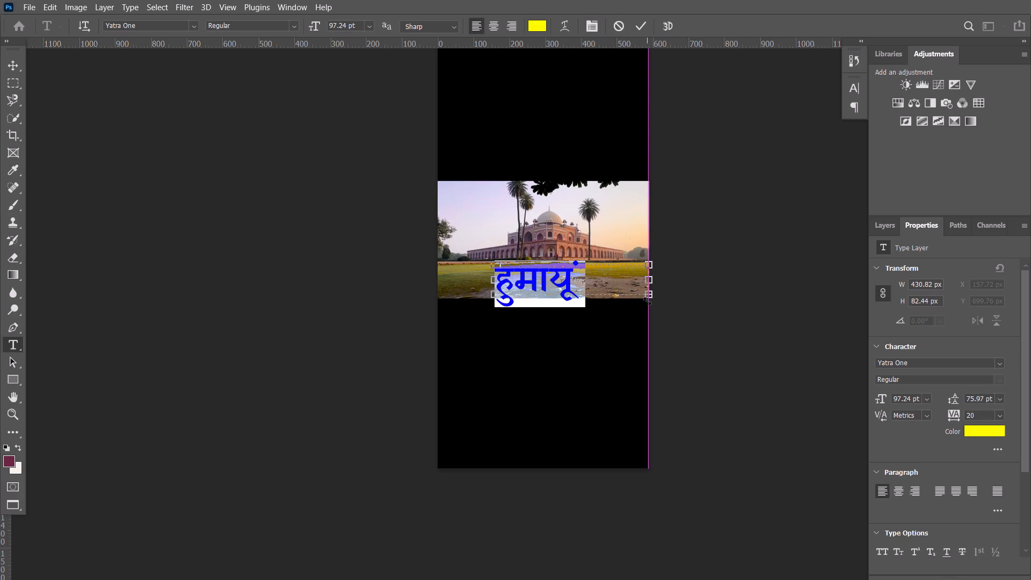
{"action": "left_click_drag", "start_coordinate": [647, 301], "coordinate": [664, 305]}
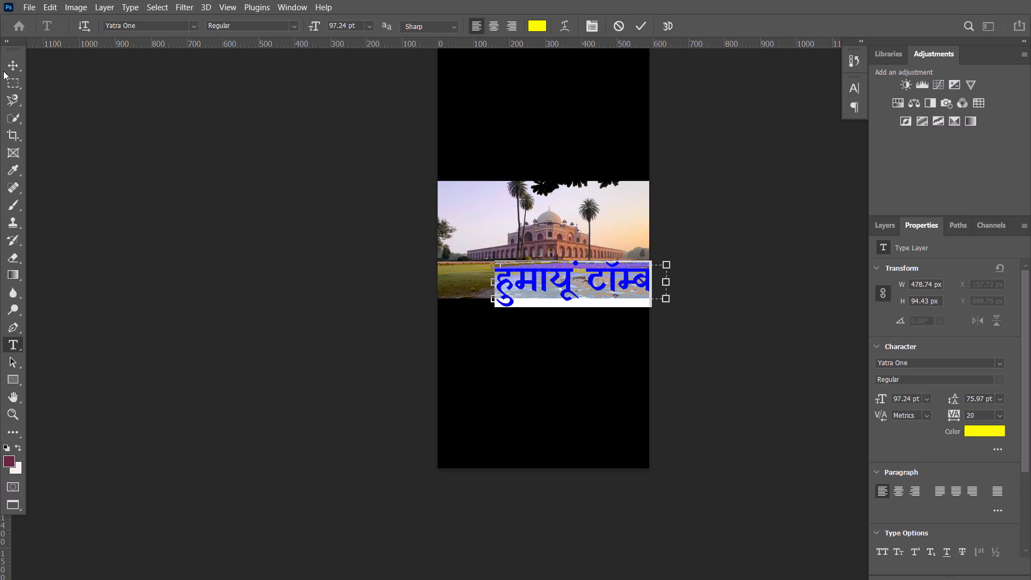
{"action": "left_click", "coordinate": [14, 70]}
{"action": "left_click_drag", "start_coordinate": [604, 277], "coordinate": [569, 272]}
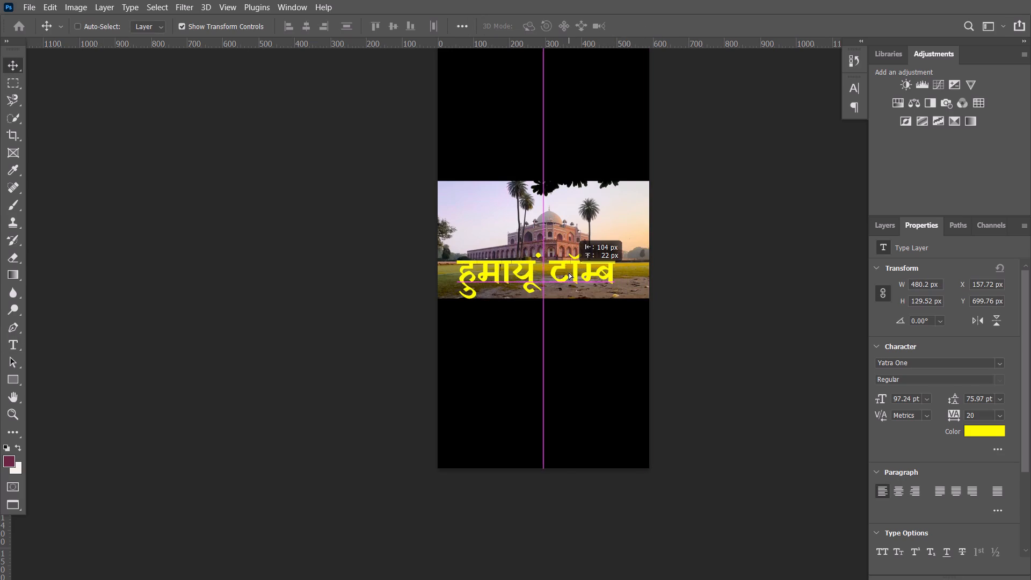
{"action": "left_click_drag", "start_coordinate": [569, 272], "coordinate": [575, 275]}
Reduce the Hindi title's font size, trying 80 pt and 50 pt before settling on 70 pt.
{"action": "double_click", "coordinate": [572, 273]}
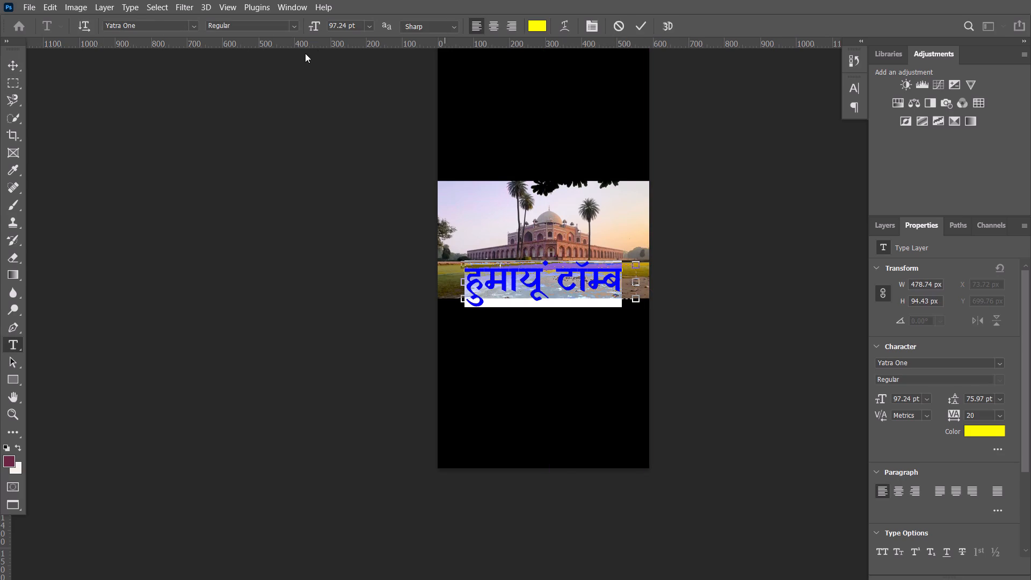
{"action": "left_click_drag", "start_coordinate": [346, 26], "coordinate": [325, 26]}
{"action": "type", "text": "80"}
{"action": "key", "text": "Return"}
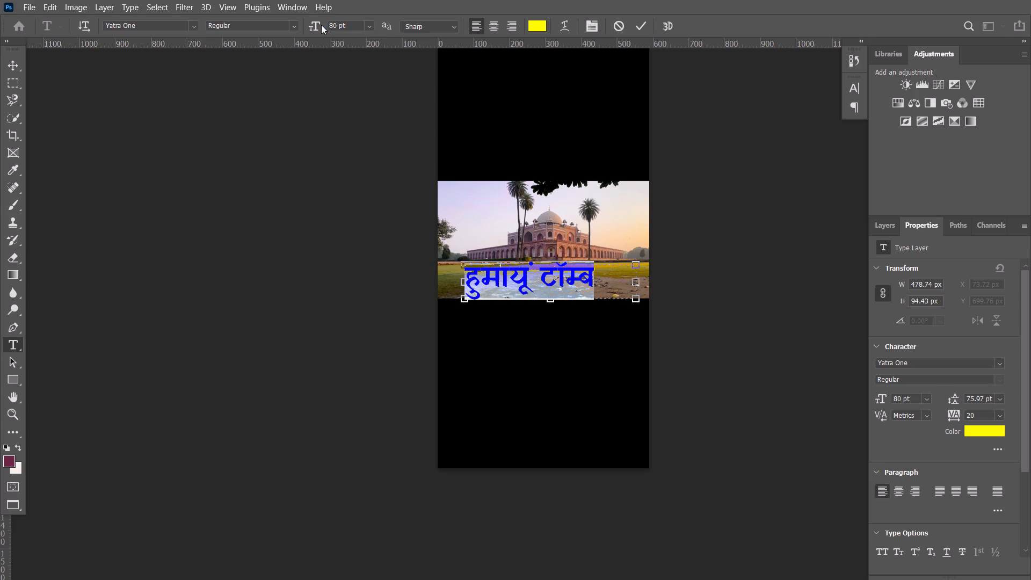
{"action": "left_click_drag", "start_coordinate": [335, 27], "coordinate": [329, 27]}
{"action": "type", "text": "50"}
{"action": "key", "text": "Return"}
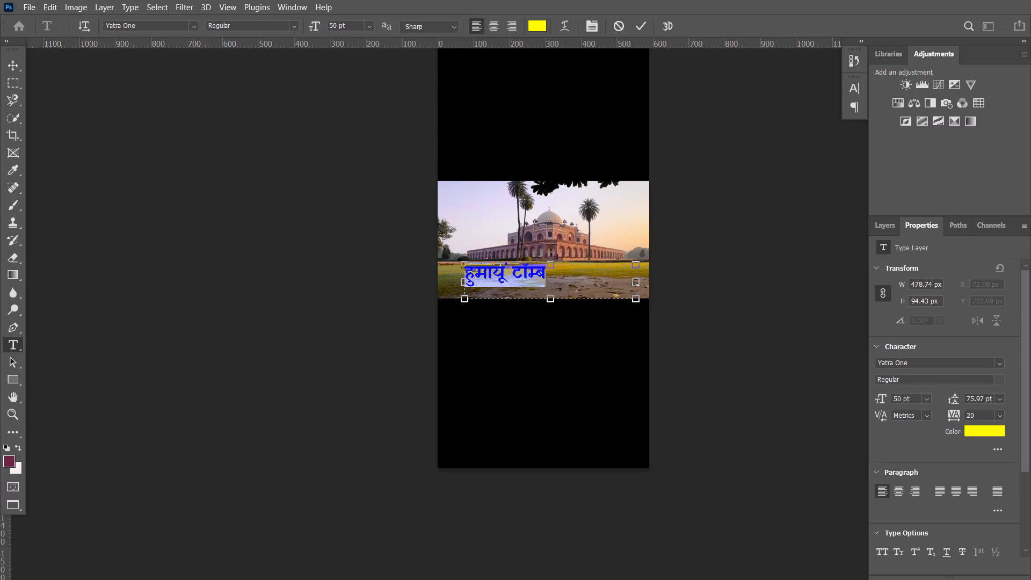
{"action": "left_click_drag", "start_coordinate": [336, 25], "coordinate": [313, 25]}
{"action": "type", "text": "70"}
{"action": "key", "text": "Return"}
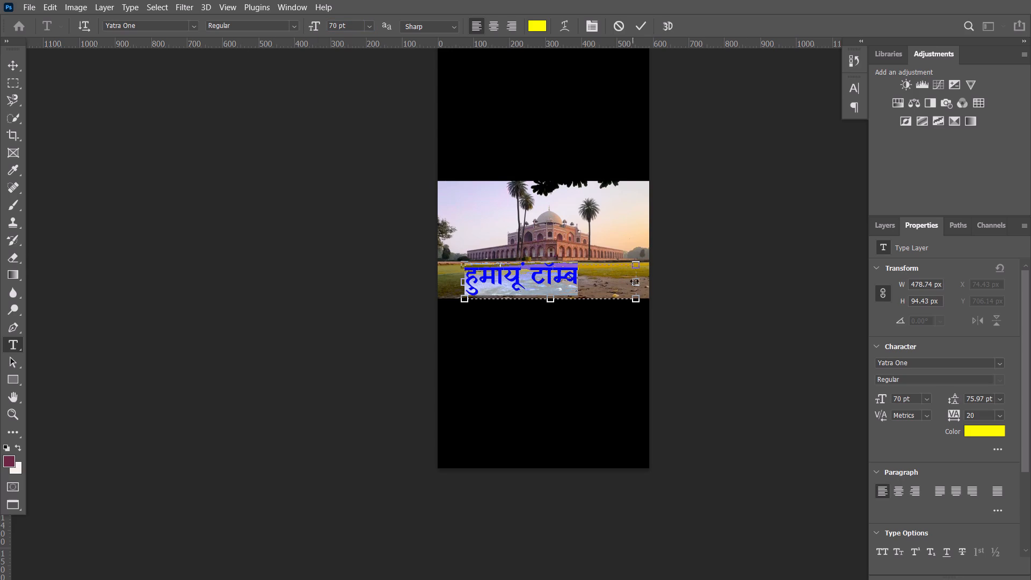
Narrow the Hindi text box to about 350 px and move it about 75 px right beneath the tomb.
{"action": "left_click_drag", "start_coordinate": [634, 287], "coordinate": [588, 285]}
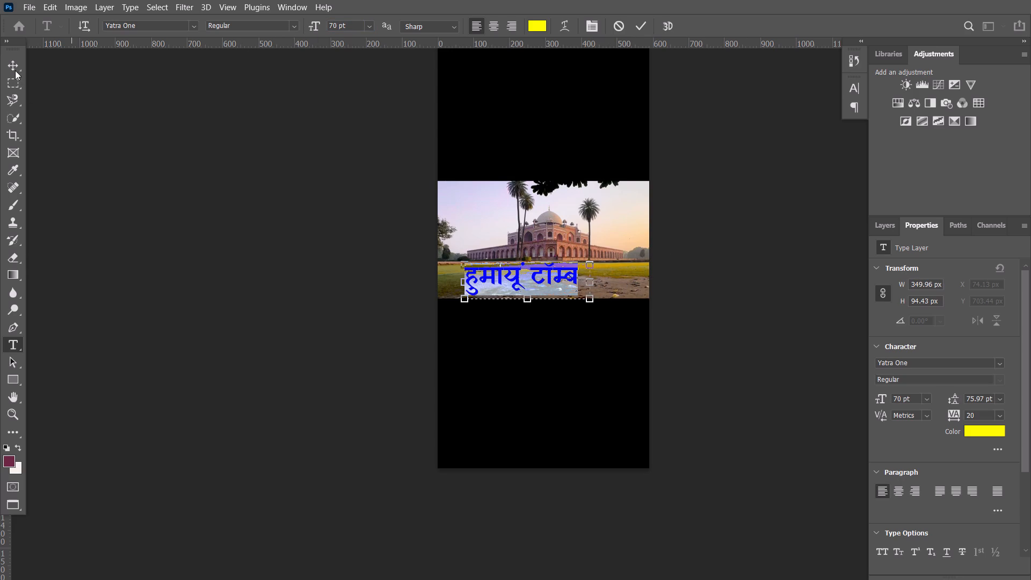
{"action": "left_click", "coordinate": [12, 66]}
{"action": "left_click_drag", "start_coordinate": [521, 275], "coordinate": [551, 277]}
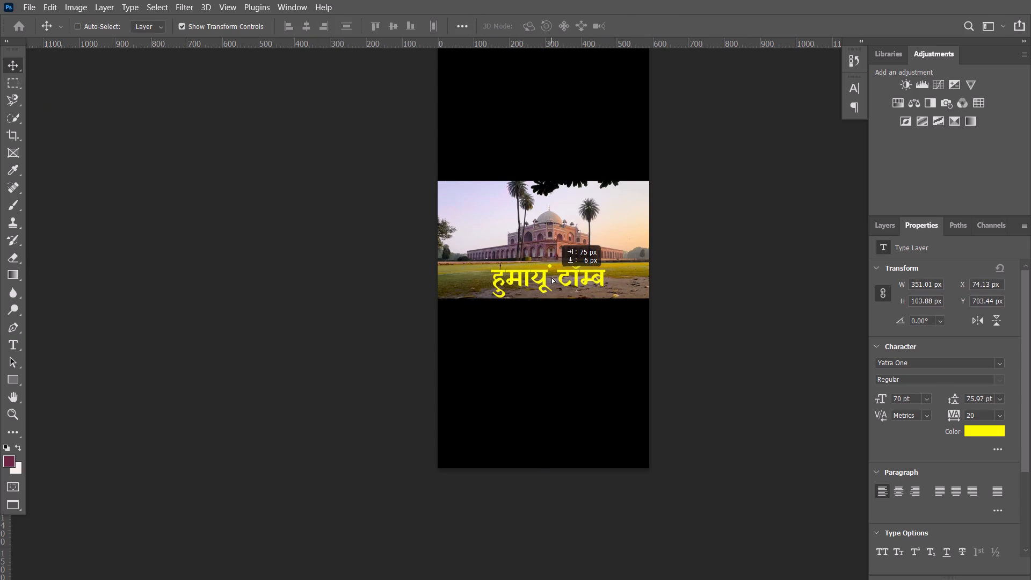
{"action": "left_click_drag", "start_coordinate": [551, 277], "coordinate": [551, 276]}
Set the Hindi title's font size to 60 pt and narrow its text box to about 304 px.
{"action": "double_click", "coordinate": [551, 276]}
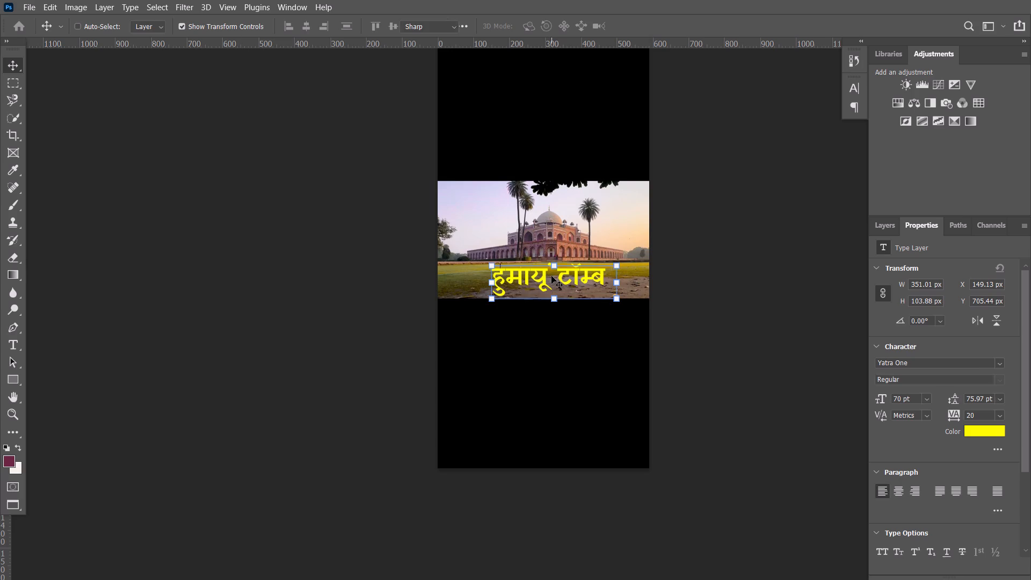
{"action": "left_click_drag", "start_coordinate": [335, 25], "coordinate": [329, 25]}
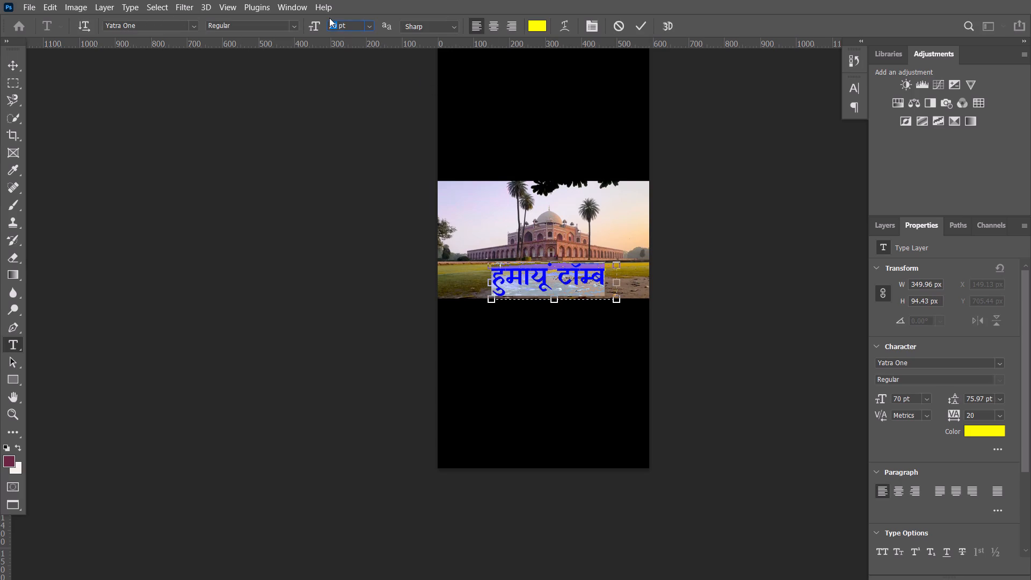
{"action": "type", "text": "60"}
{"action": "key", "text": "Return"}
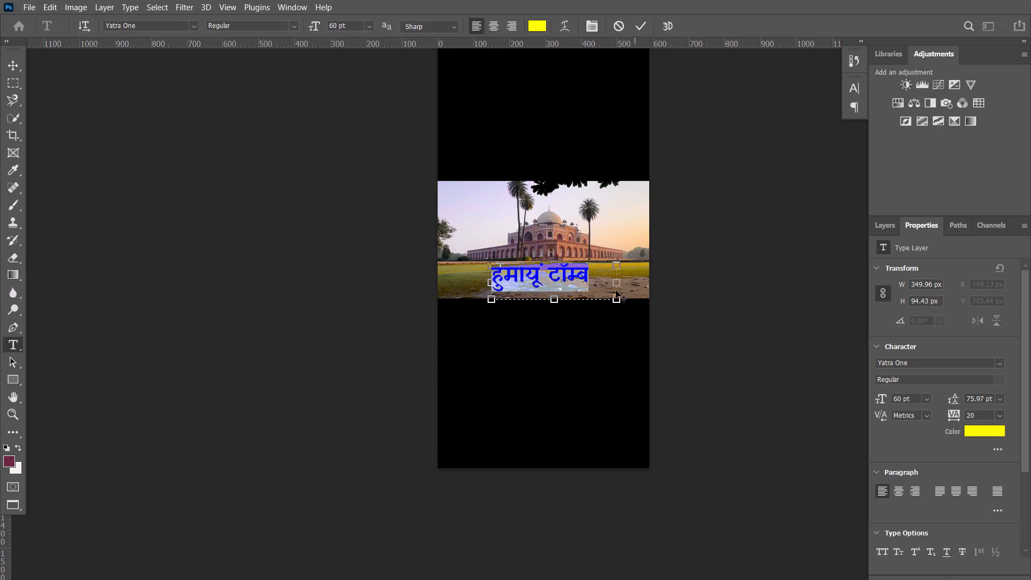
{"action": "left_click_drag", "start_coordinate": [616, 282], "coordinate": [599, 278]}
{"action": "left_click", "coordinate": [701, 301]}
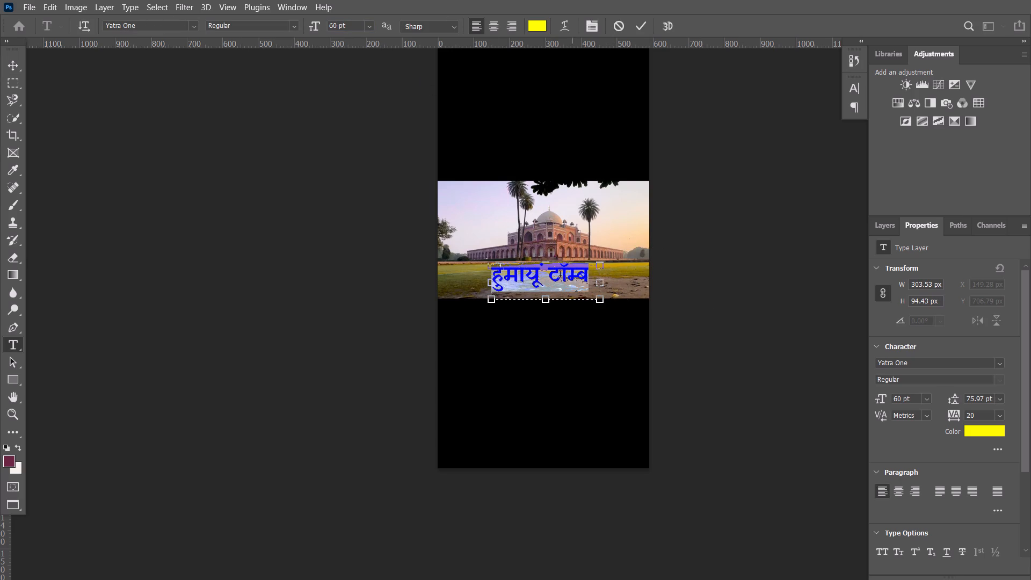
{"action": "left_click", "coordinate": [558, 336]}
Move the Hindi title about 20 px right and 10 px down to centre it on the lawn.
{"action": "left_click_drag", "start_coordinate": [558, 284], "coordinate": [563, 284]}
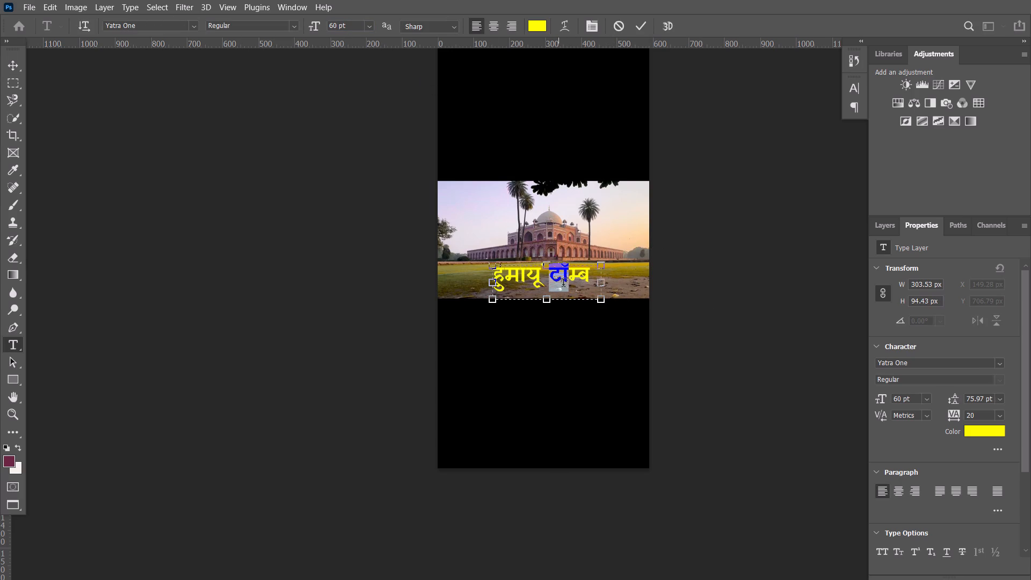
{"action": "left_click_drag", "start_coordinate": [563, 284], "coordinate": [564, 285]}
{"action": "left_click", "coordinate": [509, 317]}
{"action": "left_click", "coordinate": [9, 68]}
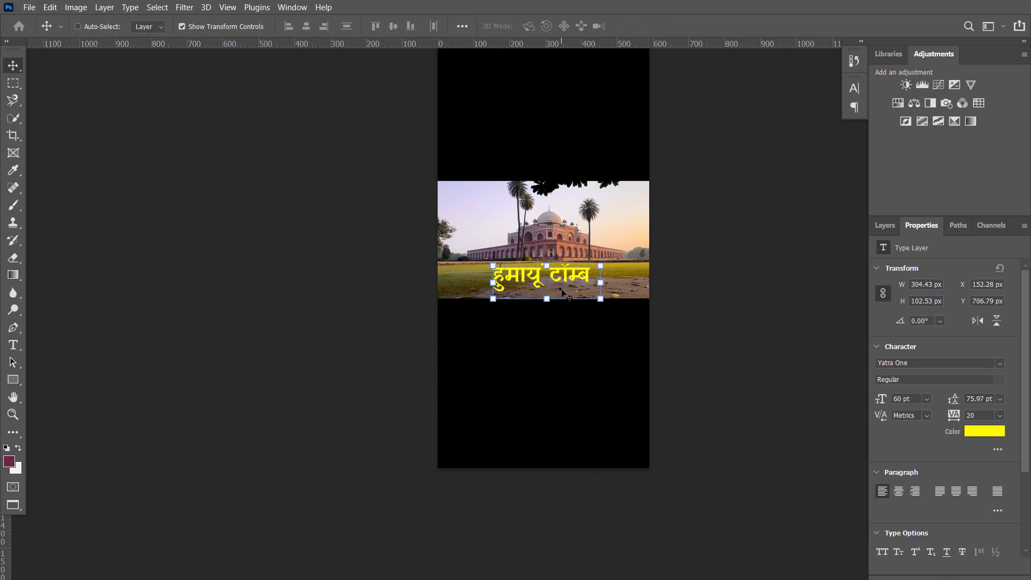
{"action": "left_click_drag", "start_coordinate": [550, 279], "coordinate": [558, 282]}
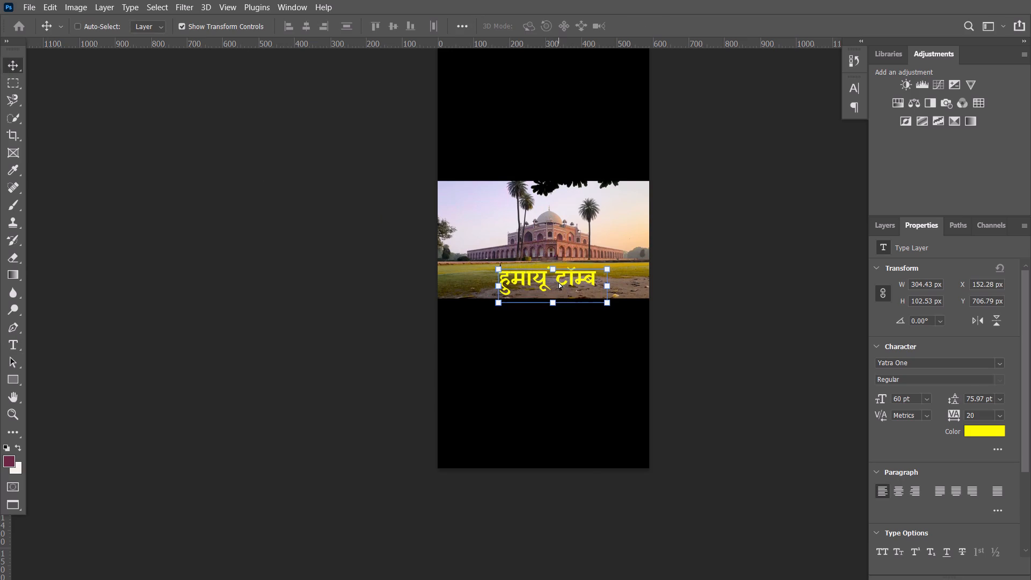
Open the text colour picker for the Hindi title.
{"action": "left_click", "coordinate": [962, 427]}
{"action": "left_click", "coordinate": [974, 431]}
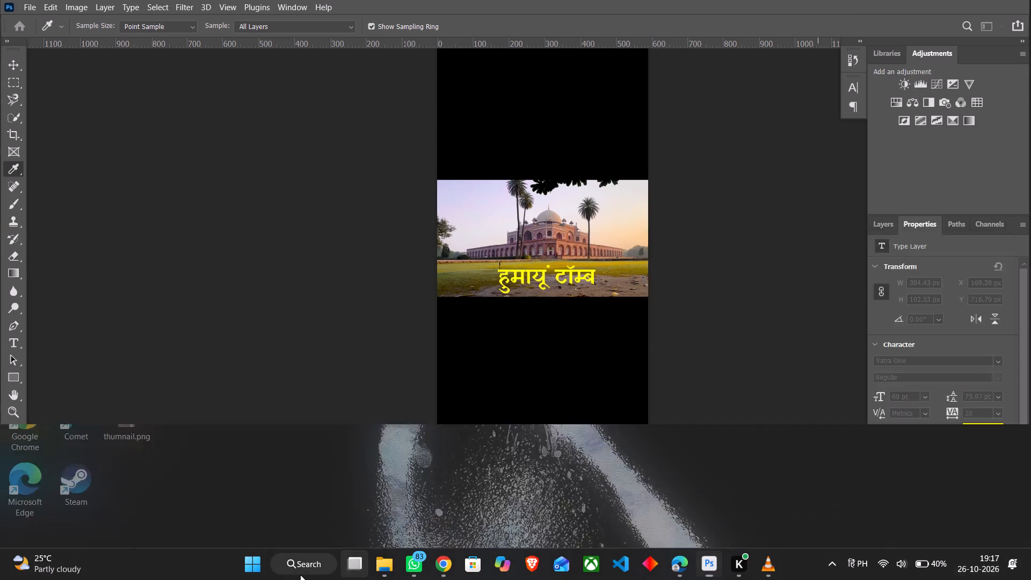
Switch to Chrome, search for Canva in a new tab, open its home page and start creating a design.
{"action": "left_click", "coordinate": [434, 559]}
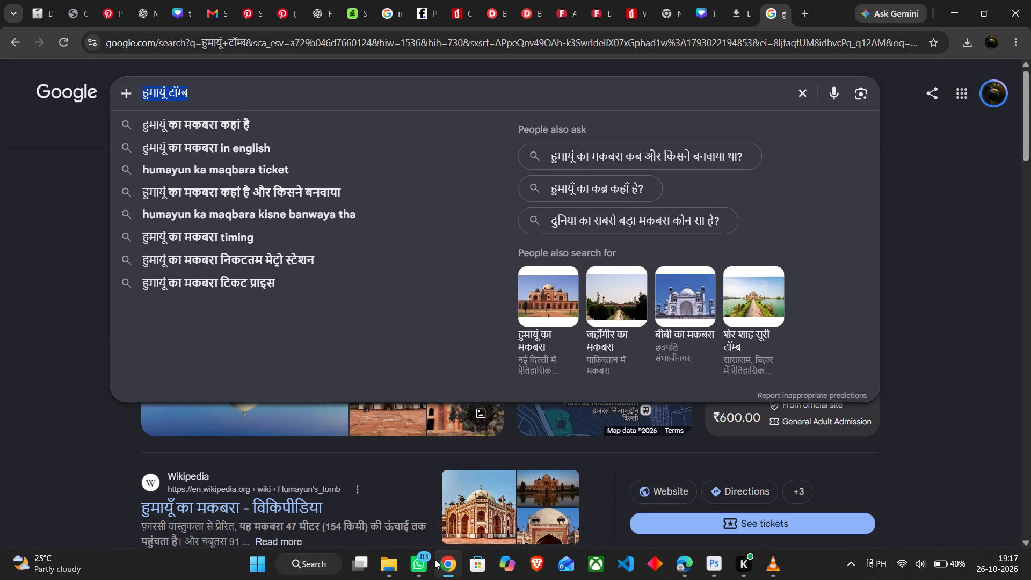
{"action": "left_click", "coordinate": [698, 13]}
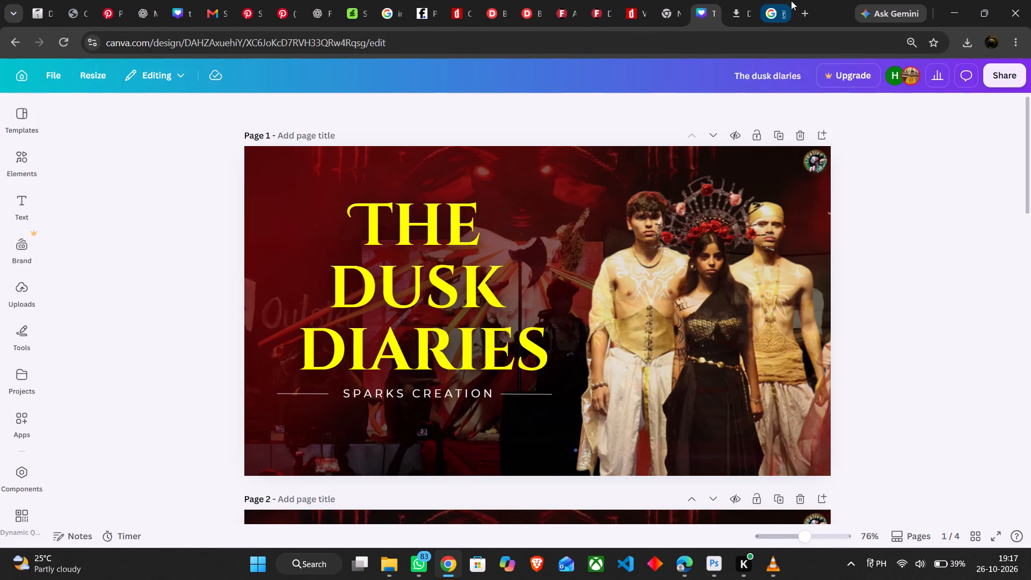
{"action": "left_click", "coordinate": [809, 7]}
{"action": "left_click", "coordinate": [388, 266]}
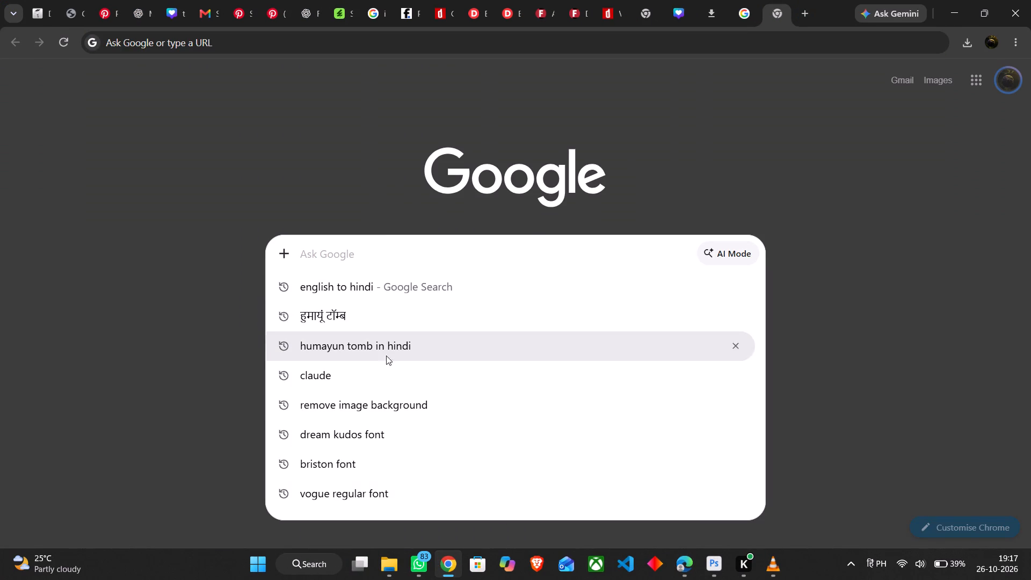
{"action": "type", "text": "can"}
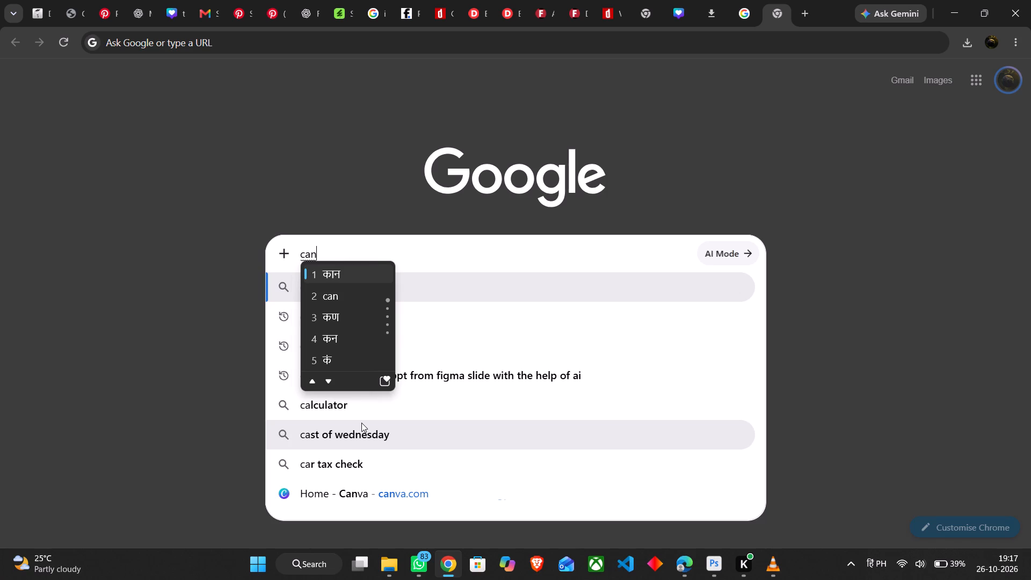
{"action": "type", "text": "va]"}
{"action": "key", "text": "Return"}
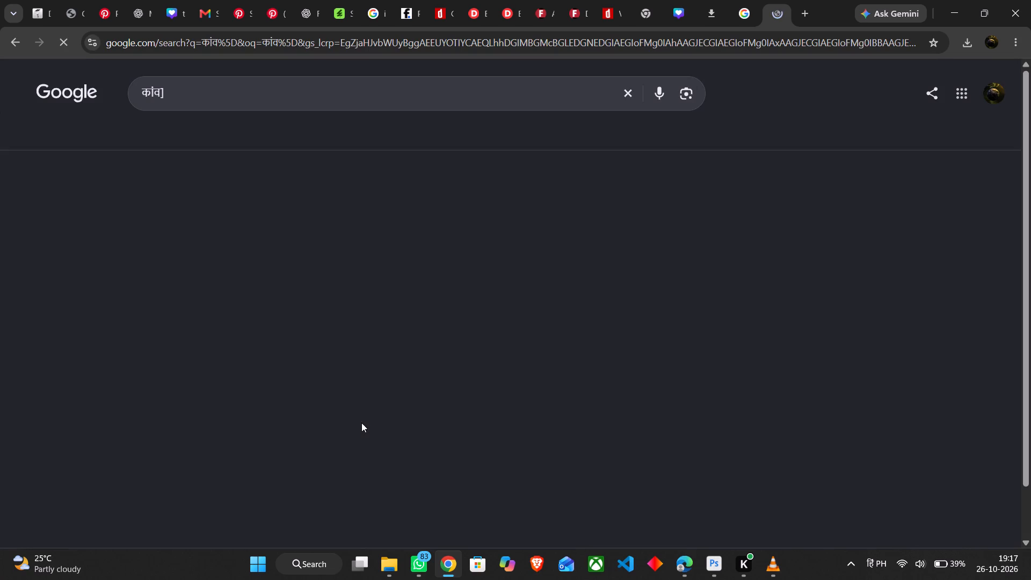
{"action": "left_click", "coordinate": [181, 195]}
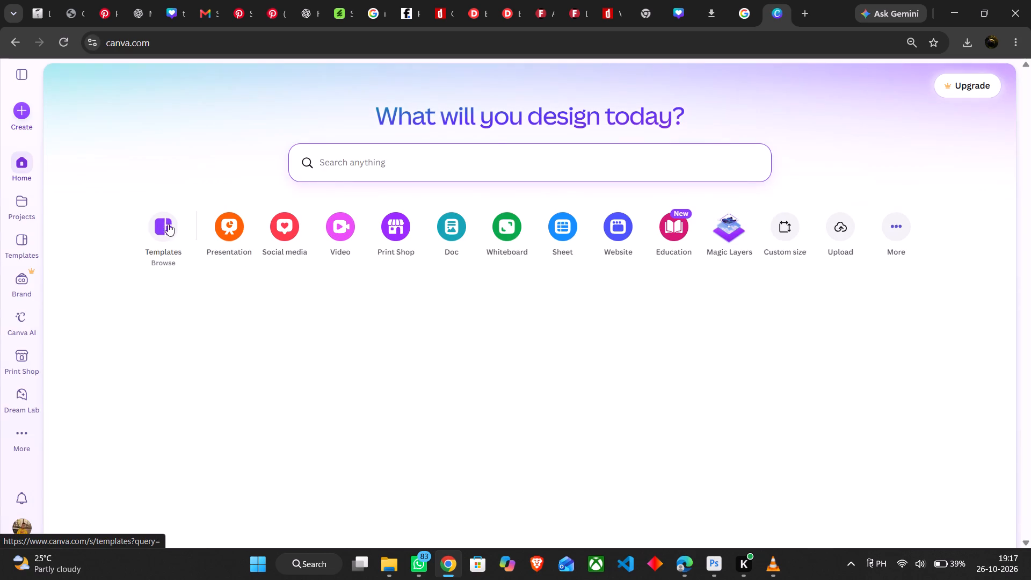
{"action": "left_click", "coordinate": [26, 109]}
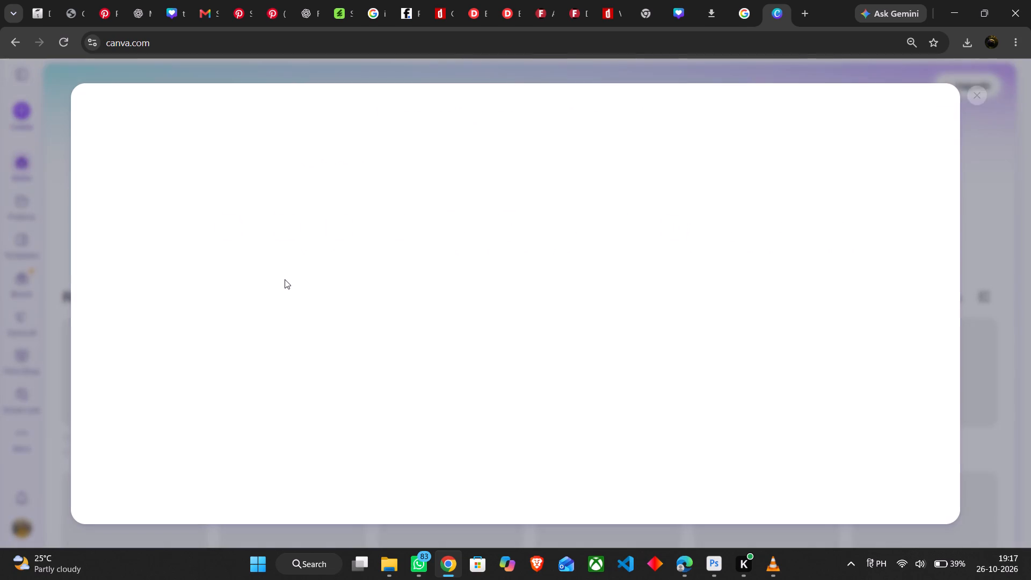
Open a new browser tab and switch the keyboard input language from Hindi Phonetic to English (India).
{"action": "left_click", "coordinate": [802, 16]}
{"action": "type", "text": "canva"}
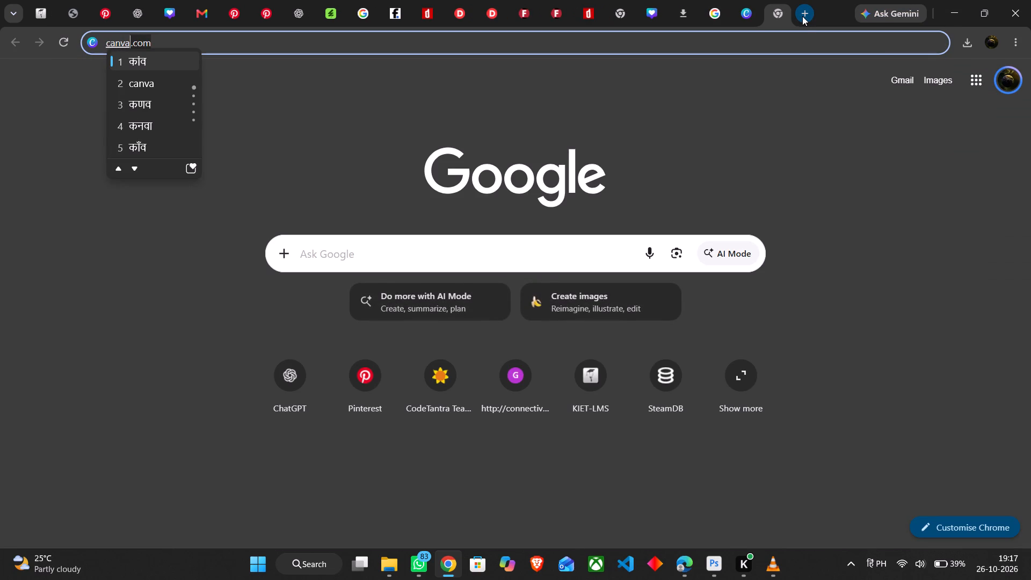
{"action": "key", "text": "space"}
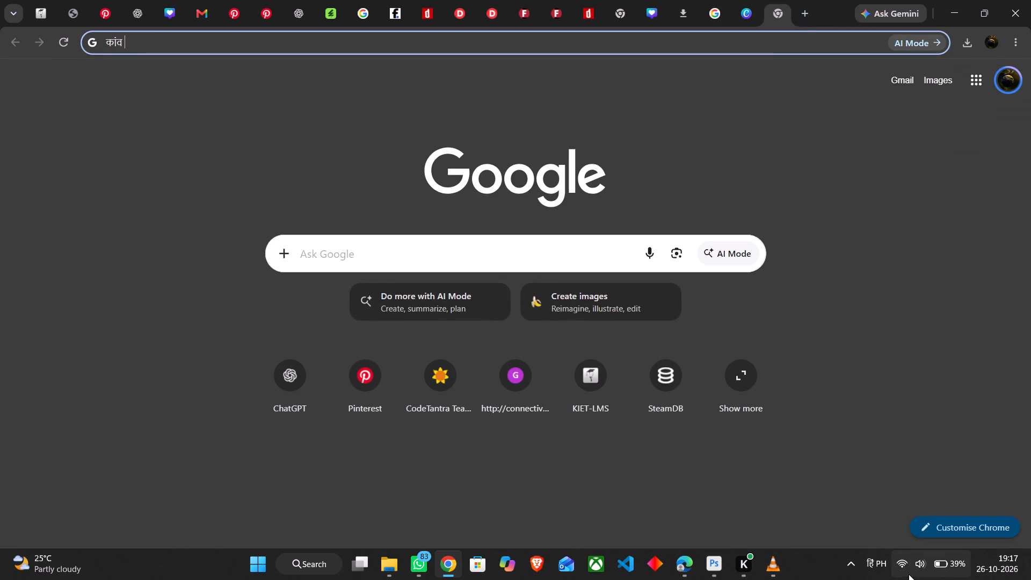
{"action": "left_click", "coordinate": [878, 570]}
{"action": "left_click", "coordinate": [858, 384]}
Search the web for "canva color wheel" and open Canva's Color wheel page.
{"action": "key", "text": "BackSpace"}
{"action": "key", "text": "BackSpace"}
{"action": "key", "text": "BackSpace"}
{"action": "key", "text": "BackSpace"}
{"action": "key", "text": "BackSpace"}
{"action": "key", "text": "BackSpace"}
{"action": "type", "text": "canva"}
{"action": "key", "text": "space"}
{"action": "type", "text": "color"}
{"action": "key", "text": "space"}
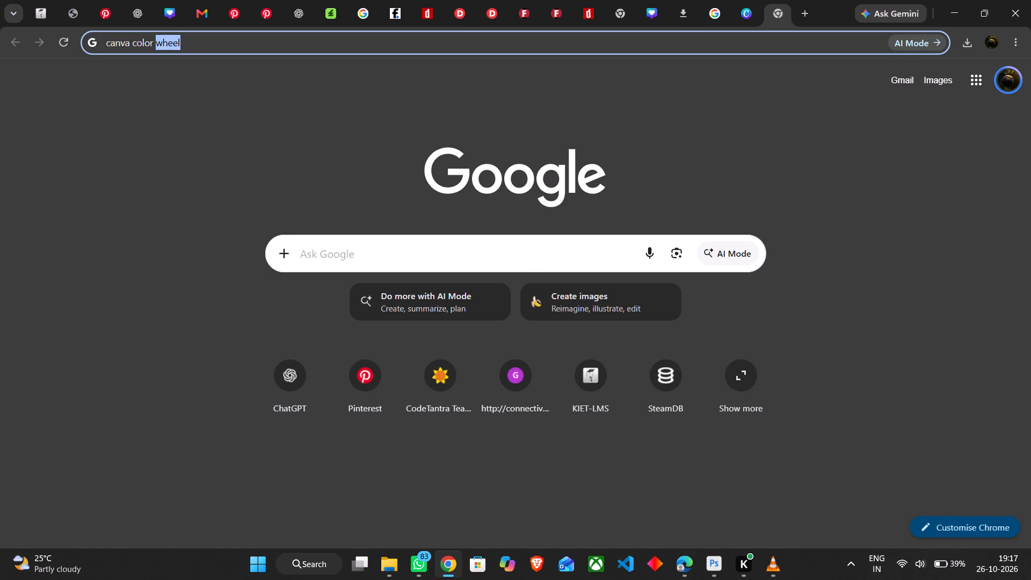
{"action": "type", "text": "wheel"}
{"action": "key", "text": "space"}
{"action": "key", "text": "Return"}
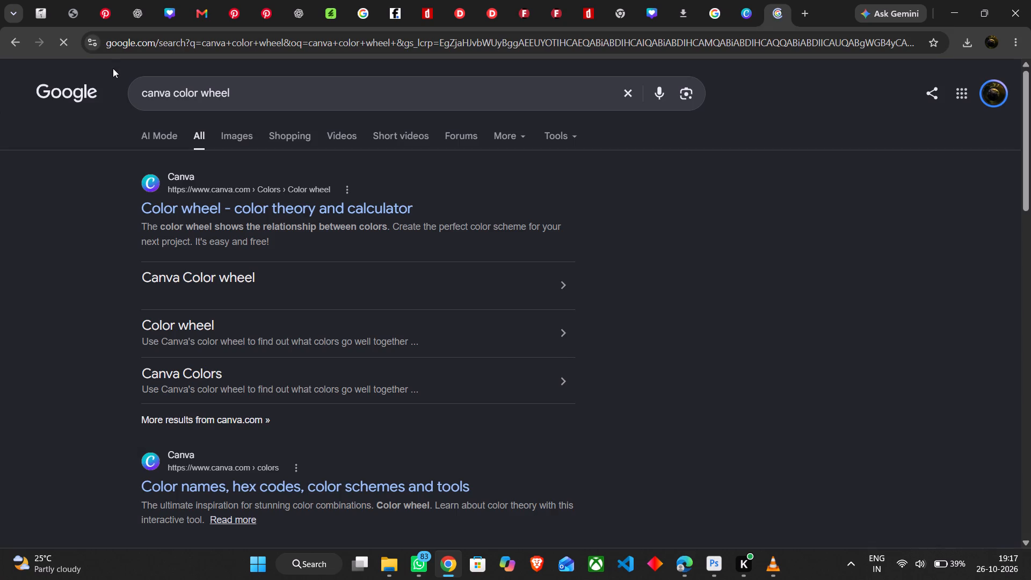
{"action": "left_click", "coordinate": [245, 202]}
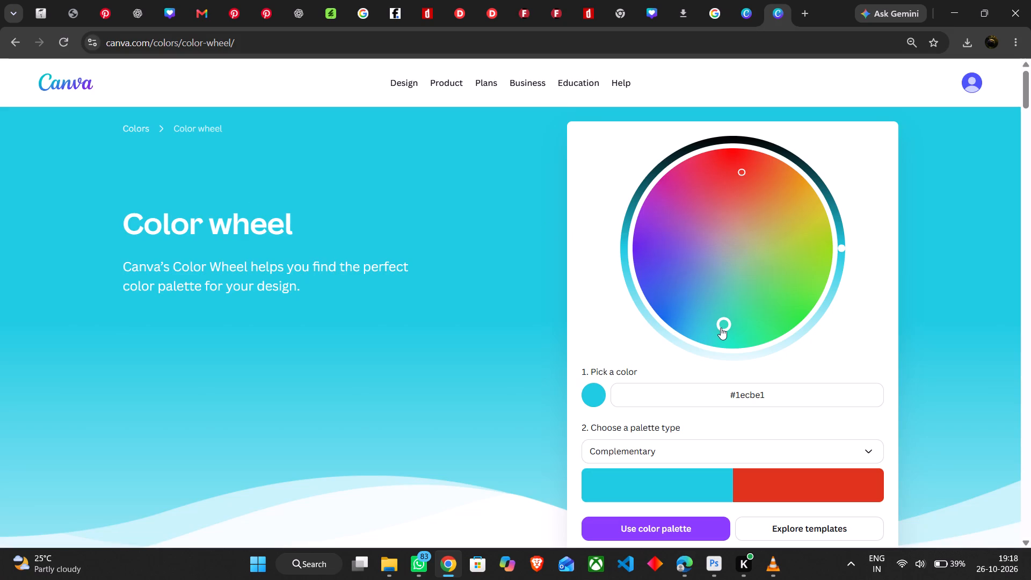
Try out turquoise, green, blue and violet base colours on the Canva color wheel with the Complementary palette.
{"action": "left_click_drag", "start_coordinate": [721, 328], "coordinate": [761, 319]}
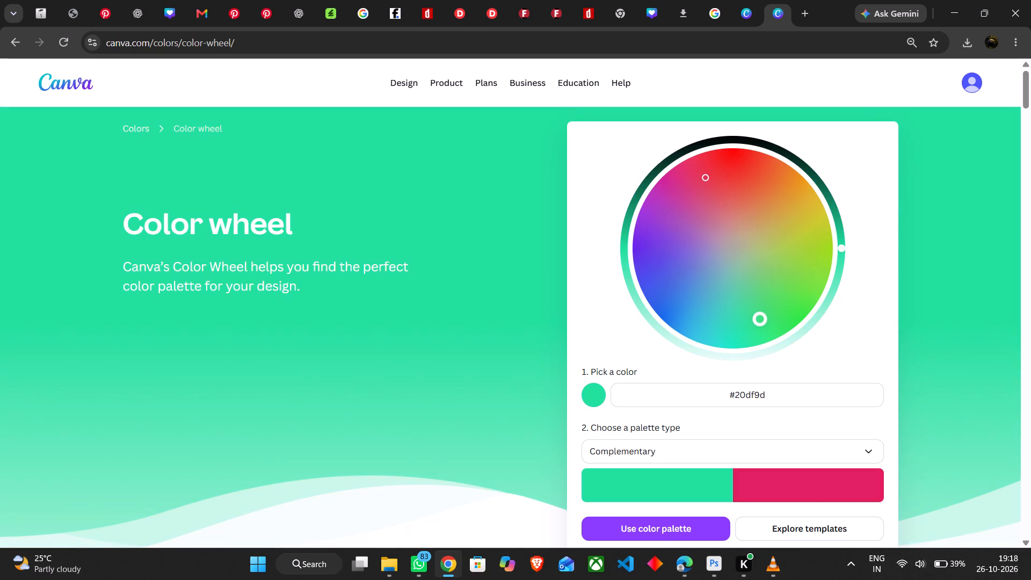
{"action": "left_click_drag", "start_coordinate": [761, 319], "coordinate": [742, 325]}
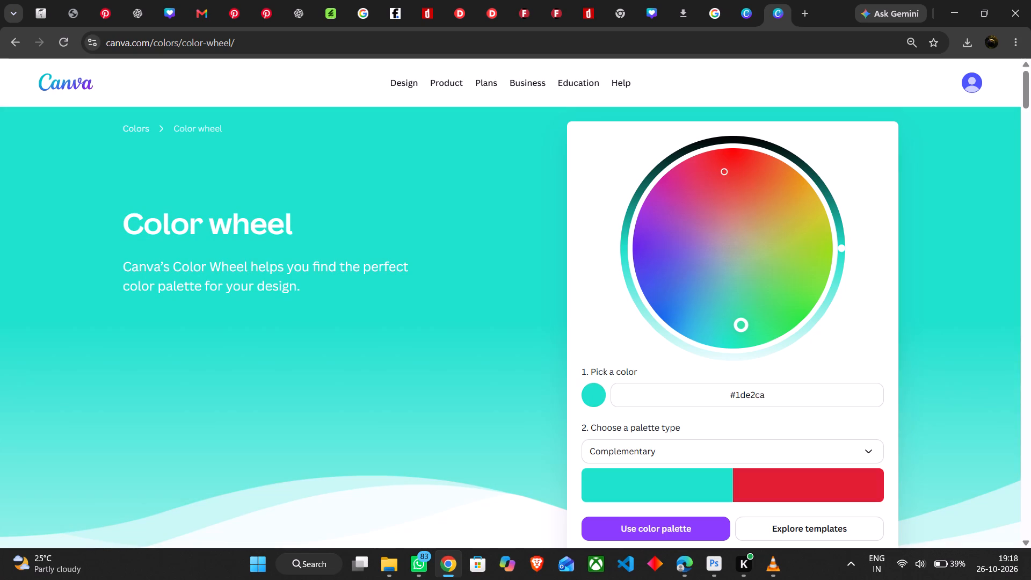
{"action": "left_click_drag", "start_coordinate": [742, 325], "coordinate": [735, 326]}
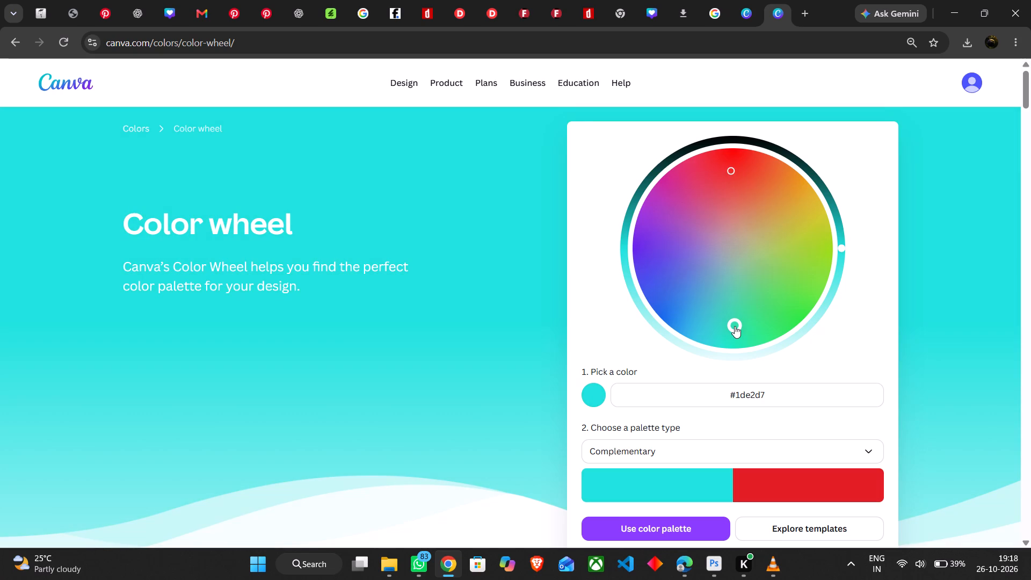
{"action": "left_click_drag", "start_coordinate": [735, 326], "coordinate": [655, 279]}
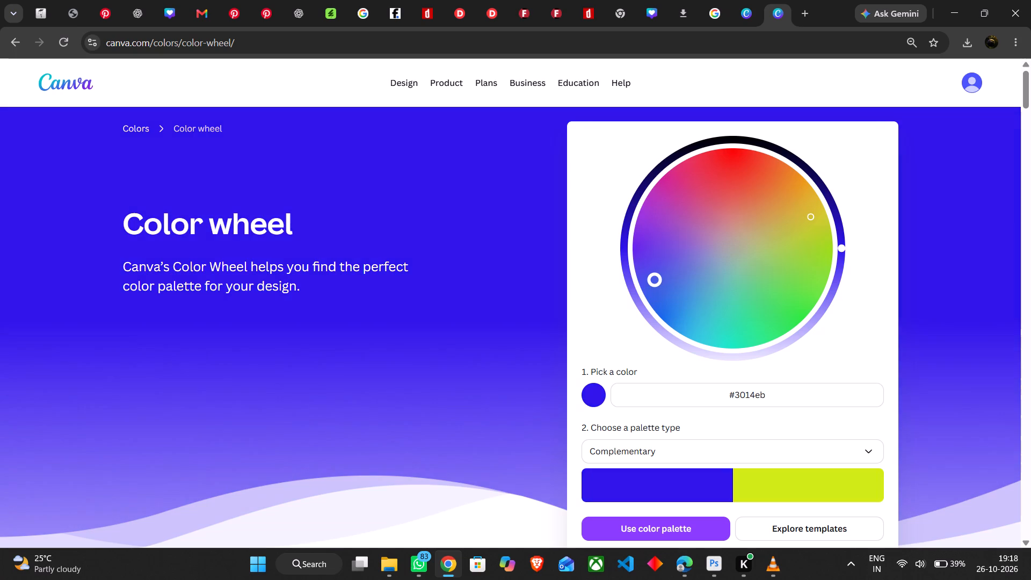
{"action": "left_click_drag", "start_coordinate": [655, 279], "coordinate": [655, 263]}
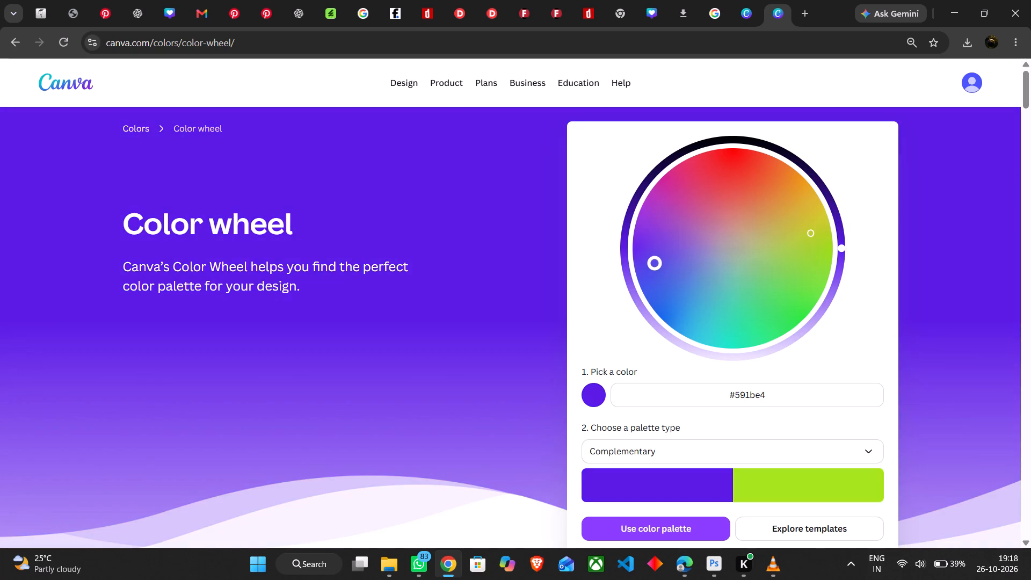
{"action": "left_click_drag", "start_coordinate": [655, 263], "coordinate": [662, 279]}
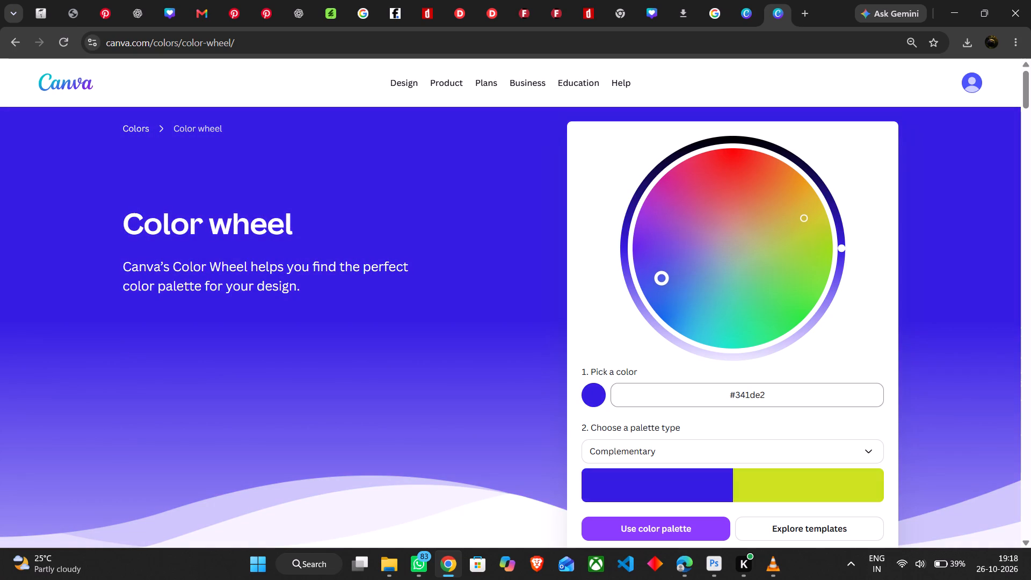
Sample the tomb's terracotta wall colour in Photoshop and set its hex, #b7674a, as the base colour in Canva's color wheel.
{"action": "left_click_drag", "start_coordinate": [768, 394], "coordinate": [709, 394]}
{"action": "key", "text": "alt+Tab"}
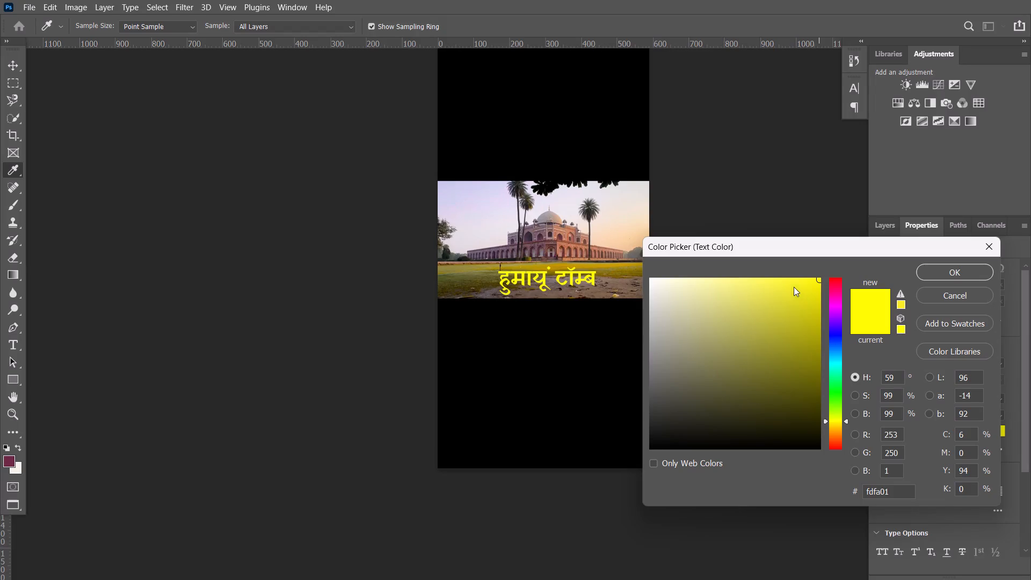
{"action": "left_click", "coordinate": [564, 247]}
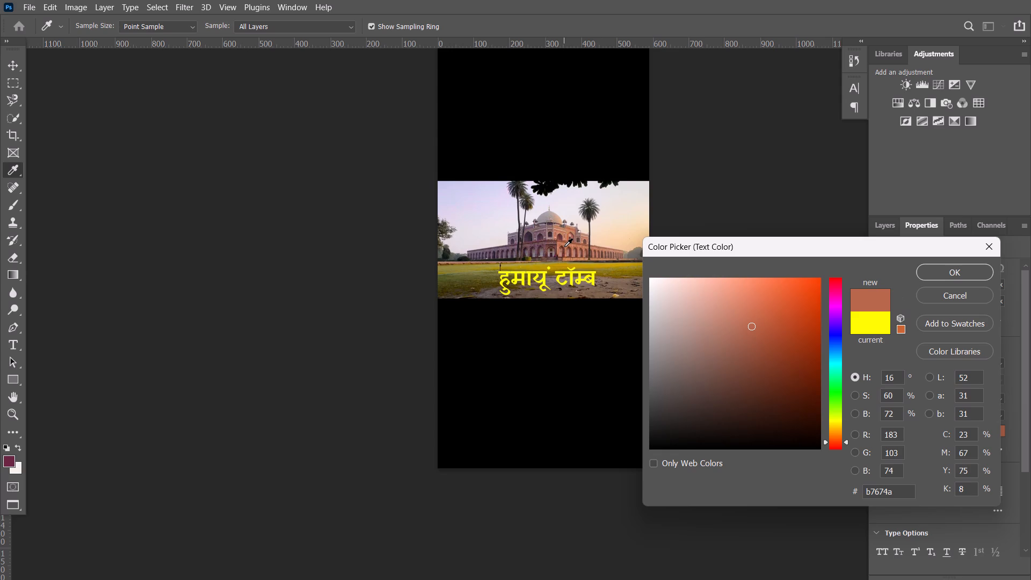
{"action": "double_click", "coordinate": [885, 491]}
{"action": "key", "text": "ctrl+c"}
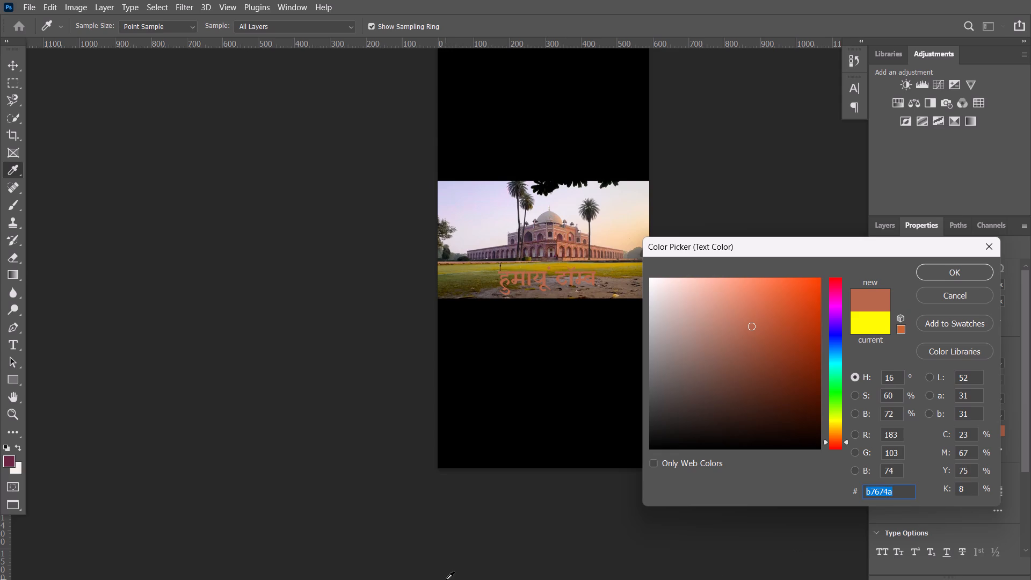
{"action": "left_click", "coordinate": [441, 147]}
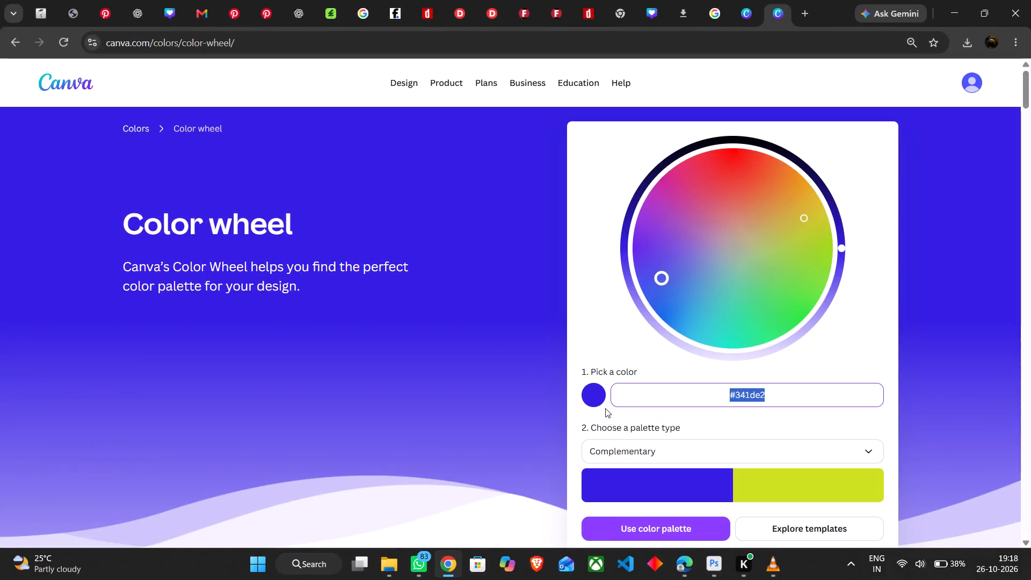
{"action": "key", "text": "ctrl+v"}
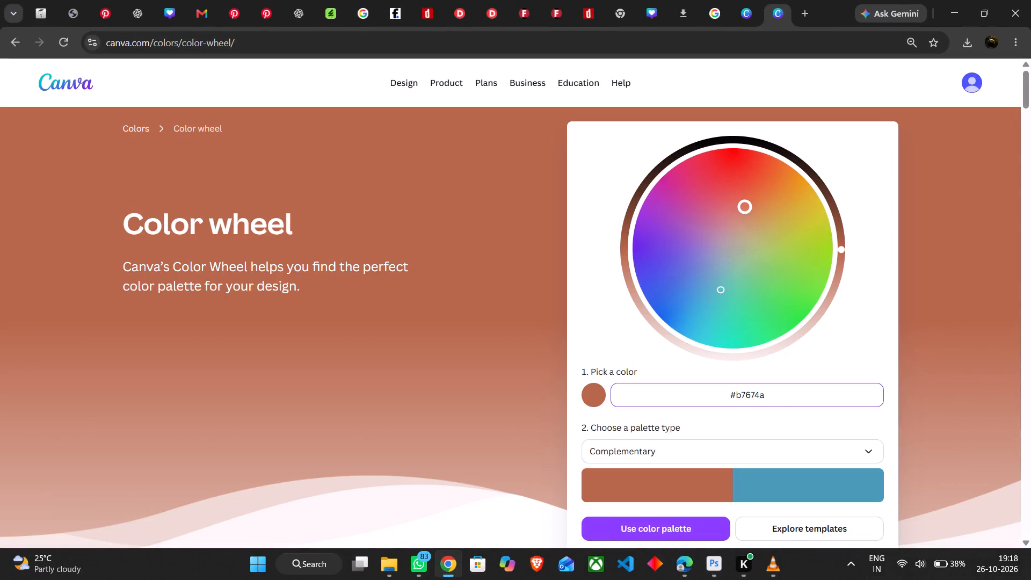
{"action": "key", "text": "Return"}
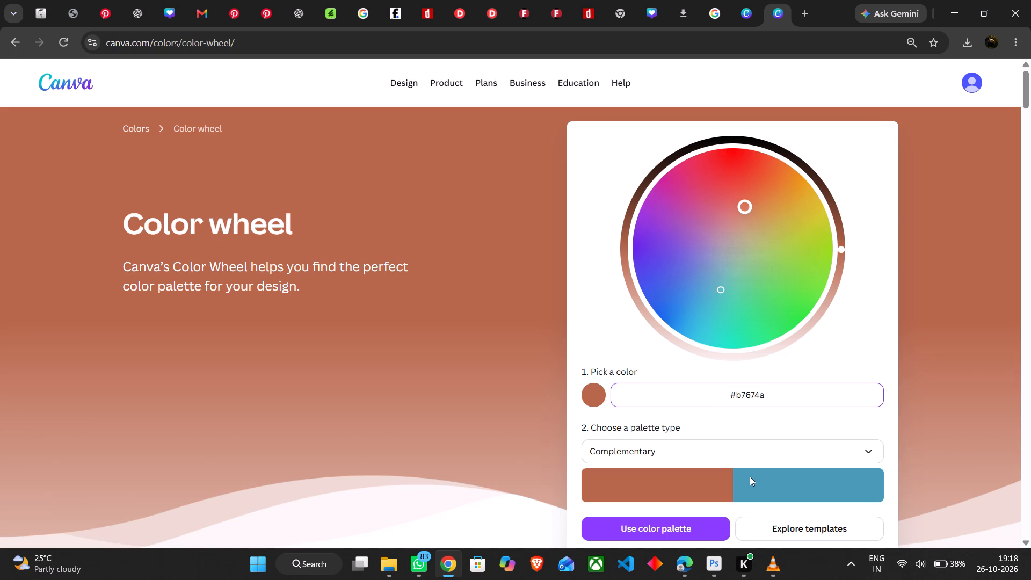
Open the colour details of the complementary blue swatch and copy its hex code #4a9ab7.
{"action": "left_click", "coordinate": [788, 491]}
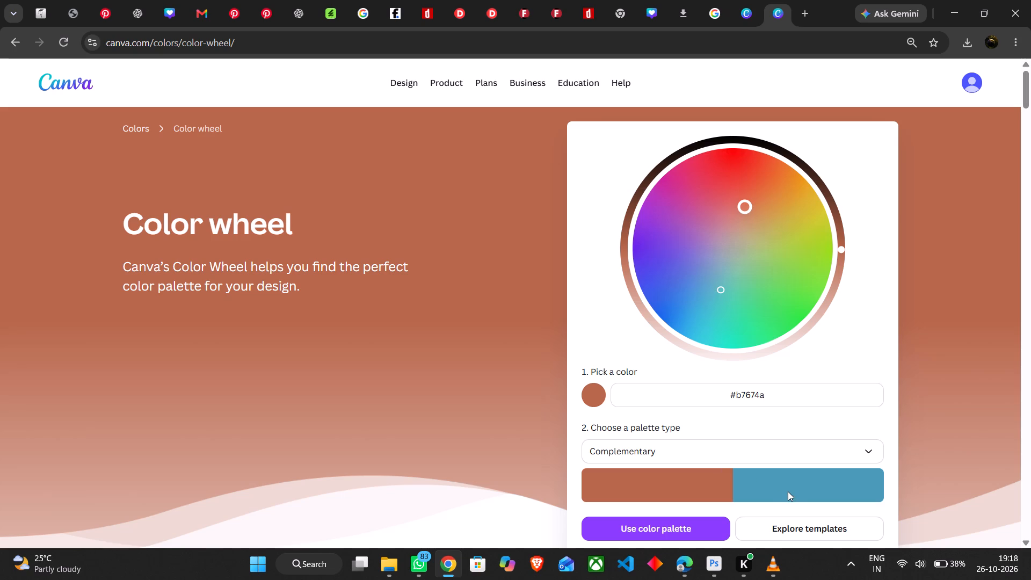
{"action": "scroll", "coordinate": [783, 490], "scroll_direction": "down", "scroll_amount": 3}
{"action": "left_click", "coordinate": [769, 428]}
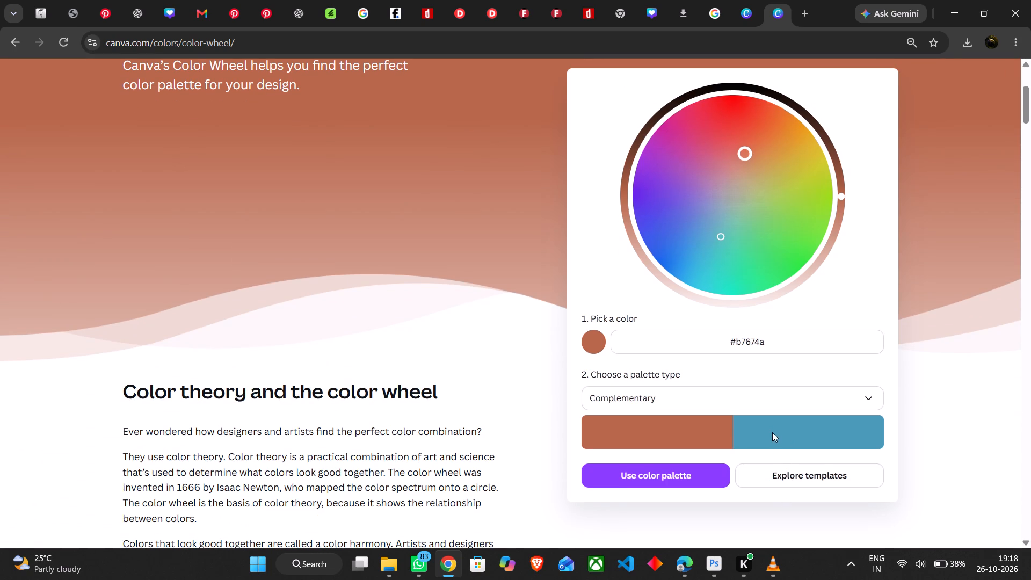
{"action": "double_click", "coordinate": [772, 432]}
{"action": "left_click", "coordinate": [782, 403]}
{"action": "left_click", "coordinate": [782, 403]}
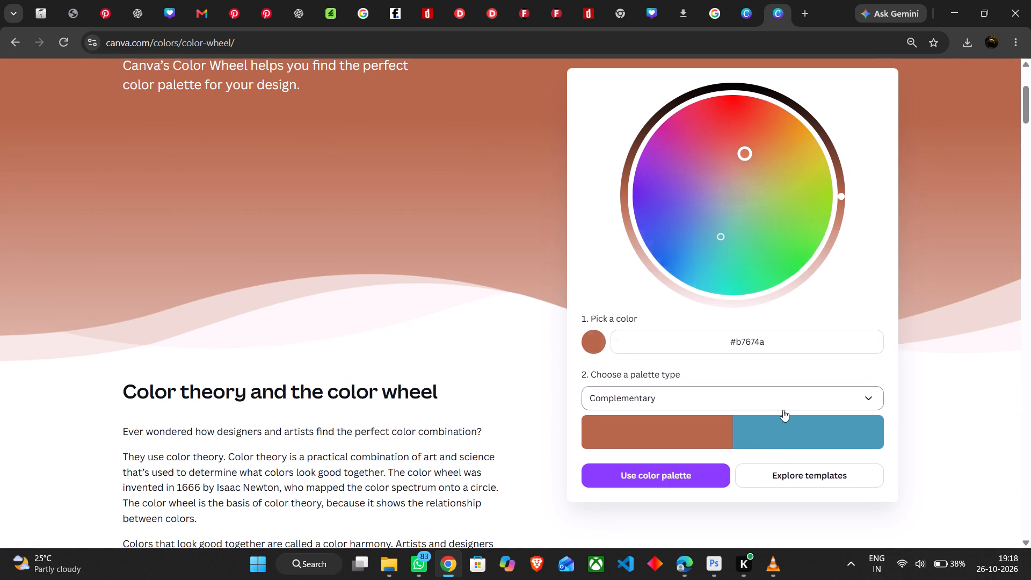
{"action": "left_click", "coordinate": [791, 434]}
{"action": "left_click", "coordinate": [792, 434]}
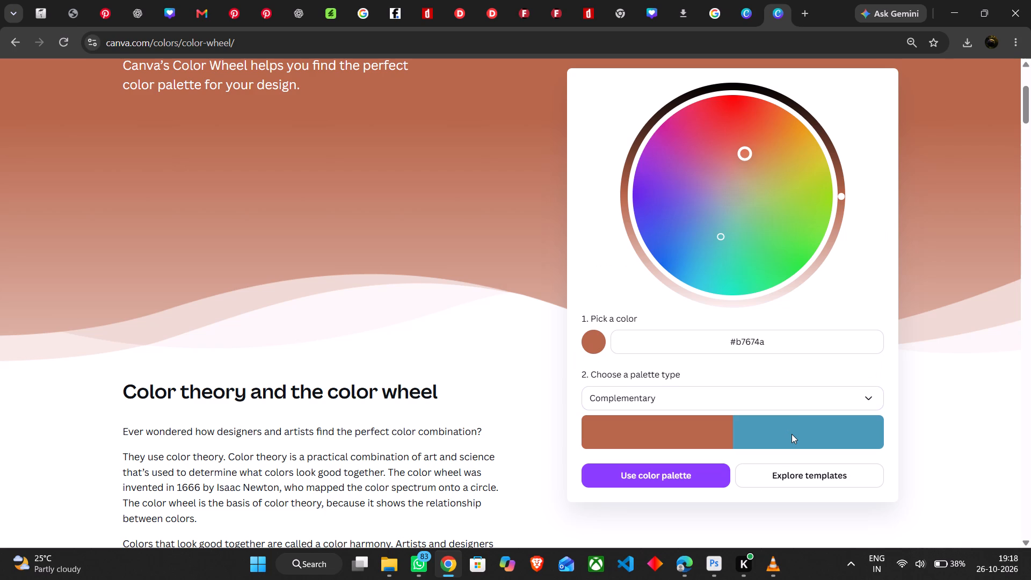
{"action": "scroll", "coordinate": [792, 434], "scroll_direction": "up", "scroll_amount": 2}
{"action": "left_click", "coordinate": [792, 434]}
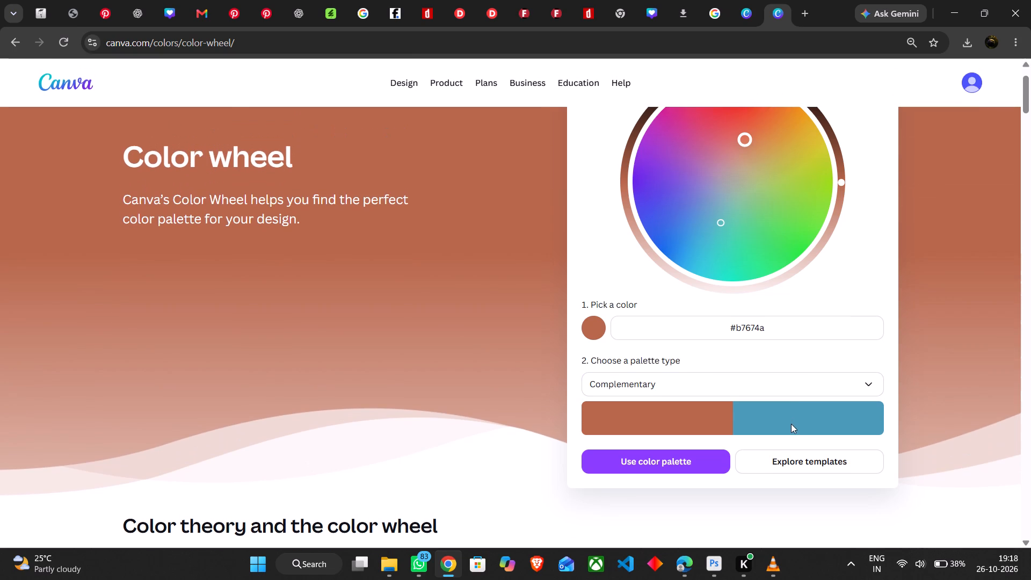
{"action": "triple_click", "coordinate": [790, 421]}
{"action": "left_click", "coordinate": [809, 416]}
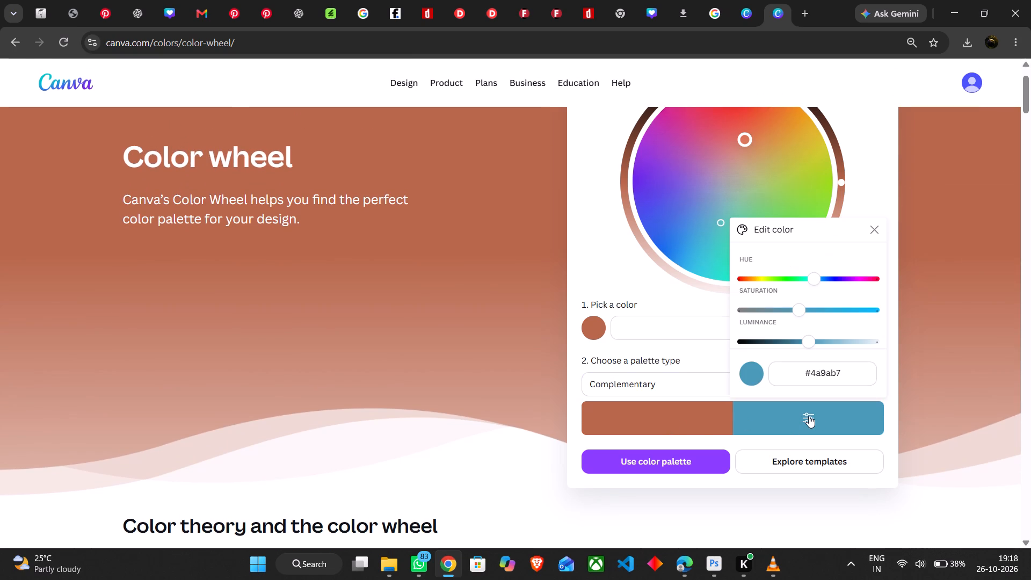
{"action": "double_click", "coordinate": [833, 373]}
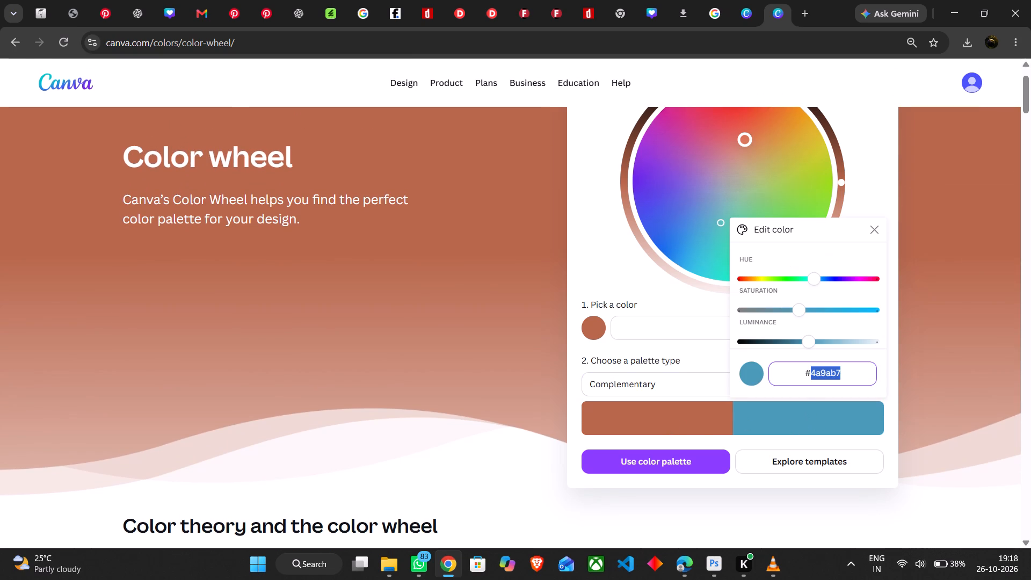
{"action": "key", "text": "ctrl+a"}
{"action": "key", "text": "ctrl+c"}
Switch to Photoshop and set the Hindi title's text colour to the copied hex #4a9ab7.
{"action": "left_click", "coordinate": [707, 559]}
{"action": "double_click", "coordinate": [873, 489]}
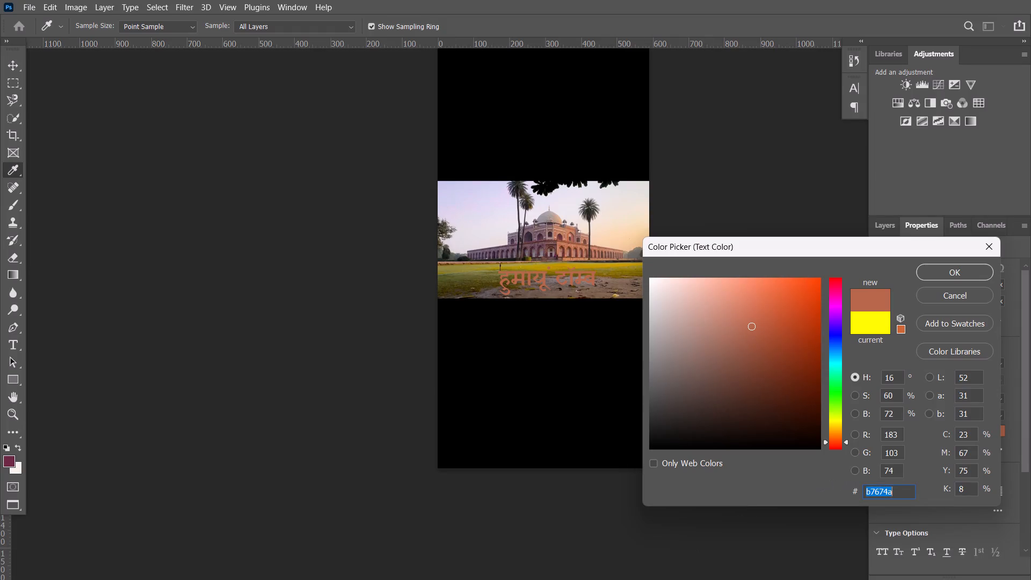
{"action": "key", "text": "ctrl+v"}
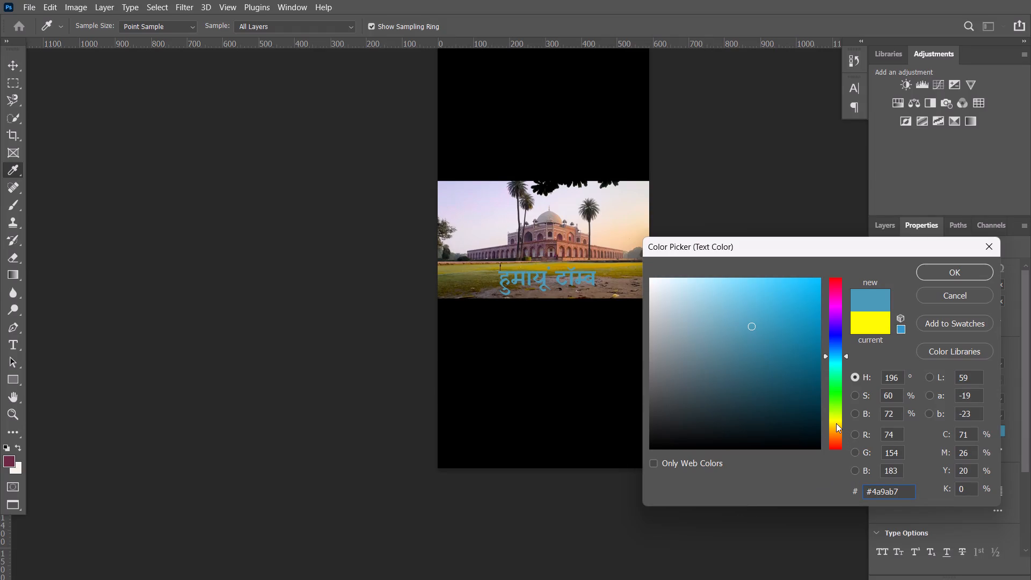
{"action": "left_click", "coordinate": [970, 271]}
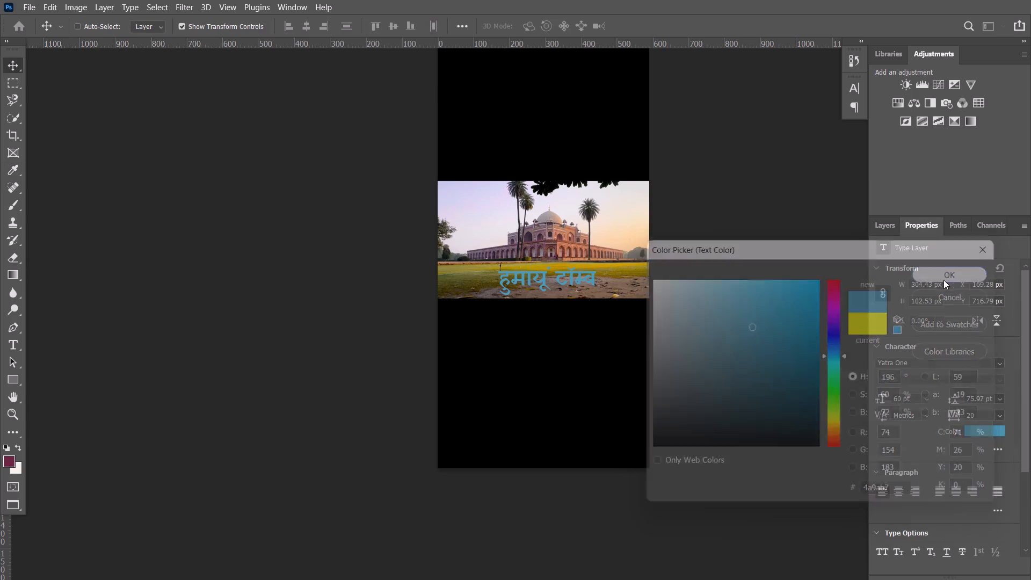
Nudge the title slightly up and to the right, to about X 170 px, Y 713 px.
{"action": "key", "text": "Up"}
{"action": "key", "text": "Up"}
{"action": "key", "text": "Right"}
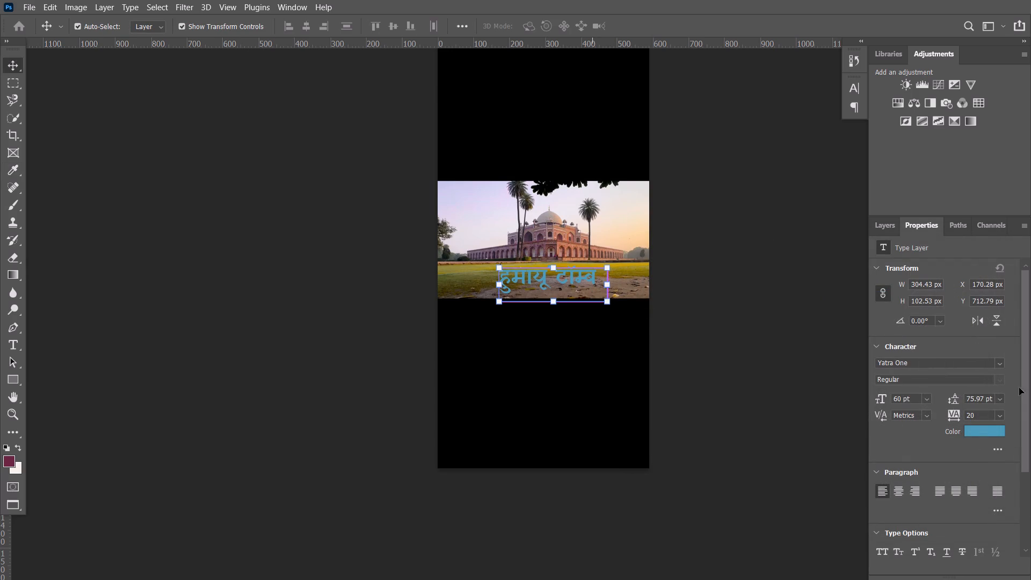
Try lighter and greyer shades of the same blue for the title's text colour, settling on light blue #93d6ee.
{"action": "double_click", "coordinate": [984, 429]}
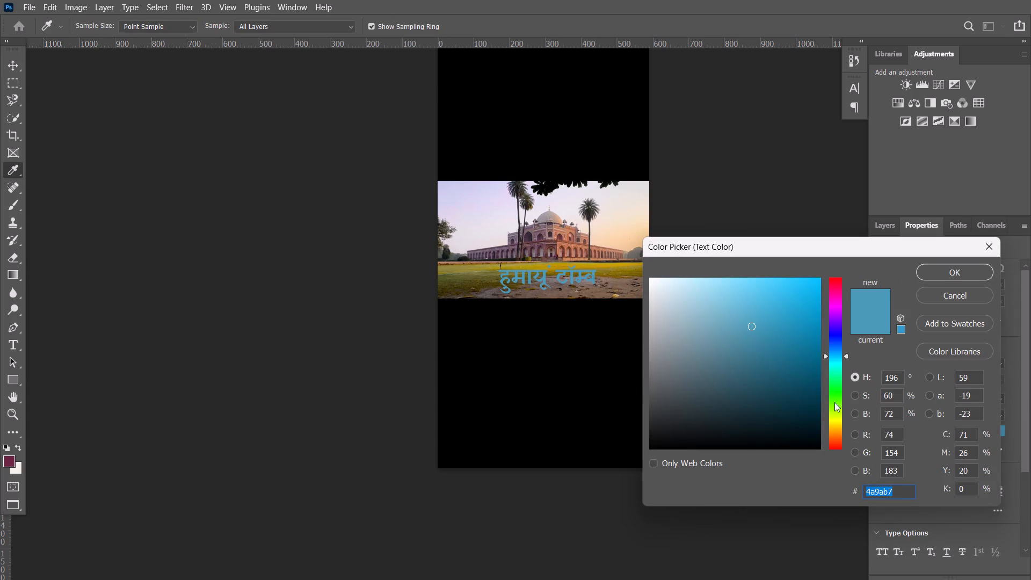
{"action": "left_click", "coordinate": [735, 307]}
{"action": "left_click", "coordinate": [732, 299]}
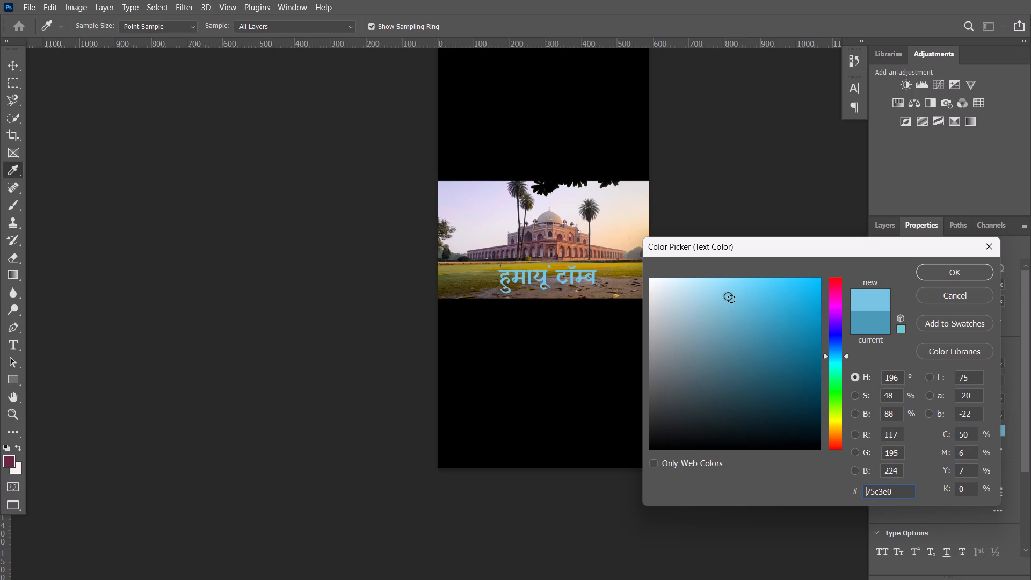
{"action": "left_click", "coordinate": [727, 293]}
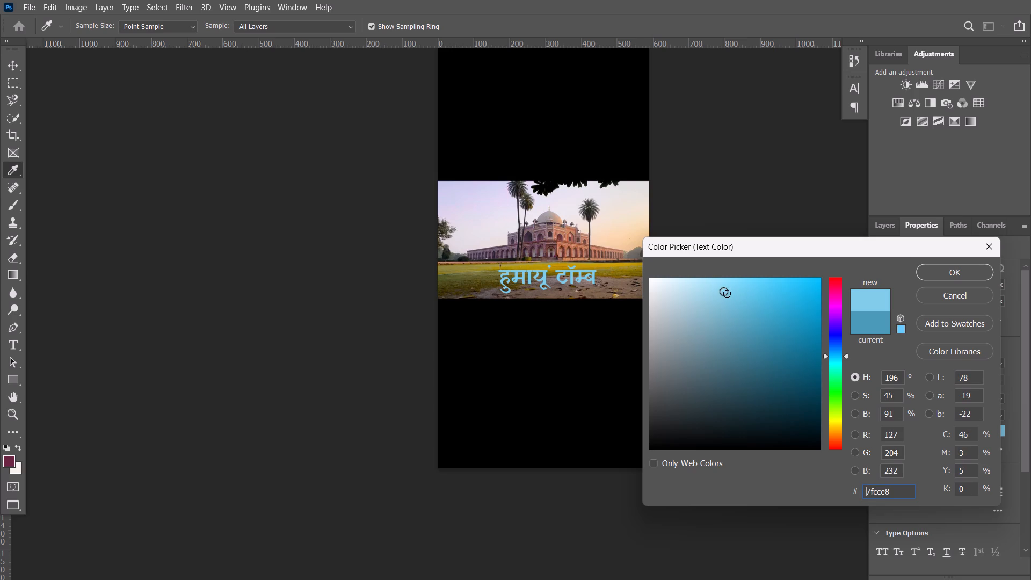
{"action": "left_click", "coordinate": [723, 291]}
{"action": "left_click", "coordinate": [732, 302]}
{"action": "left_click", "coordinate": [721, 314]}
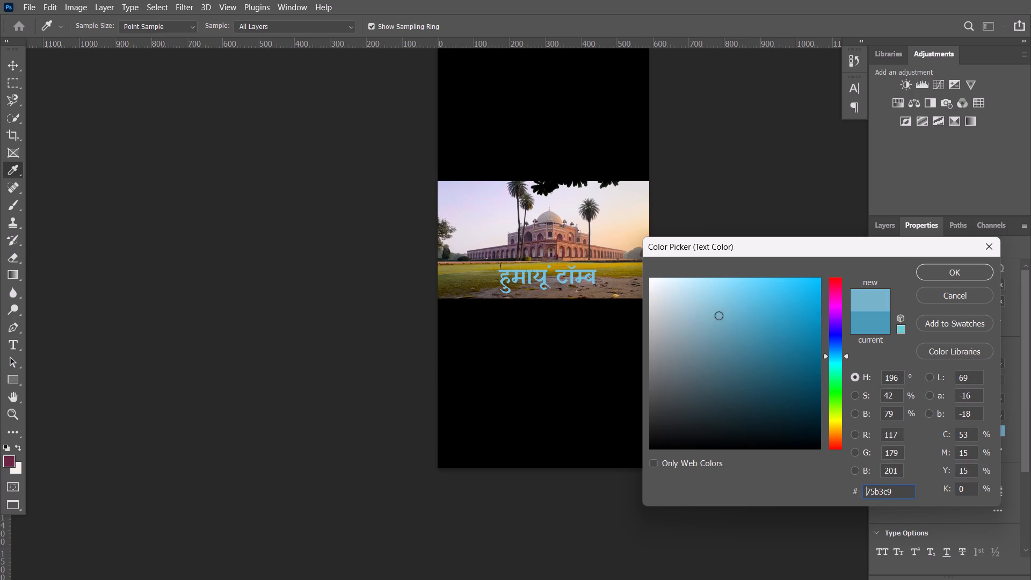
{"action": "left_click", "coordinate": [709, 322]}
{"action": "left_click", "coordinate": [709, 333]}
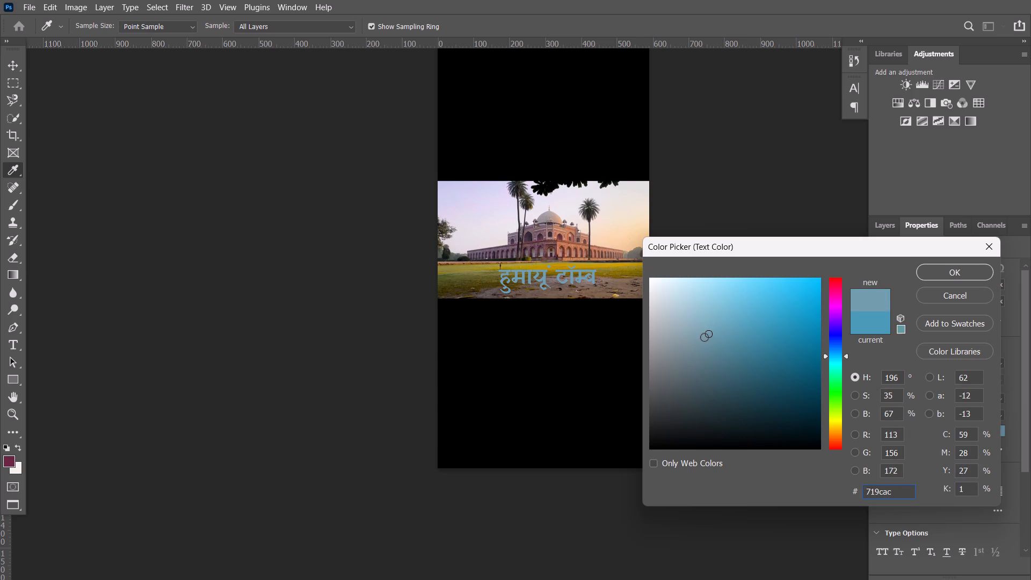
{"action": "left_click", "coordinate": [704, 337]}
{"action": "left_click", "coordinate": [706, 300]}
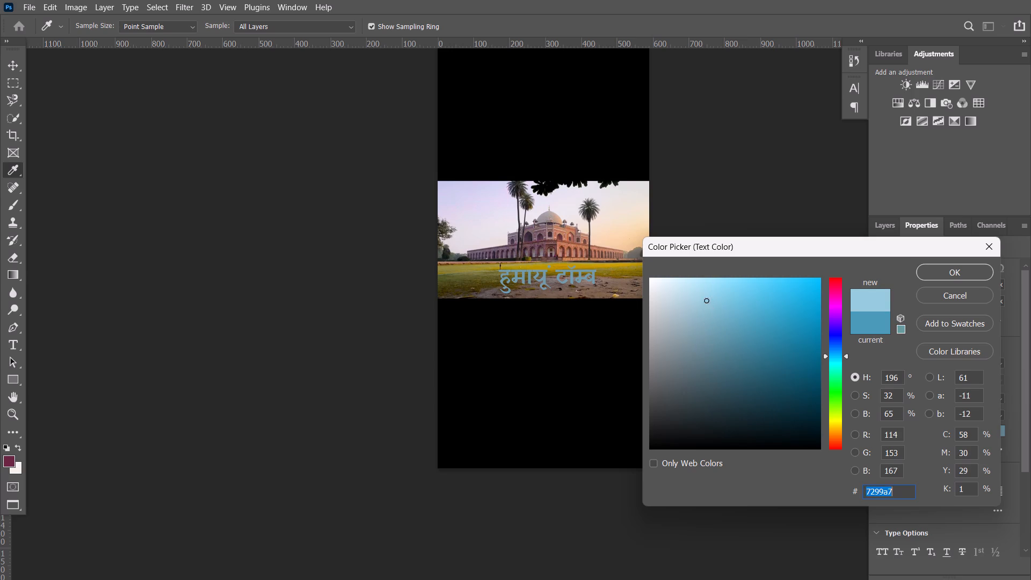
{"action": "left_click", "coordinate": [699, 293]}
{"action": "left_click", "coordinate": [698, 287]}
{"action": "left_click", "coordinate": [714, 289]}
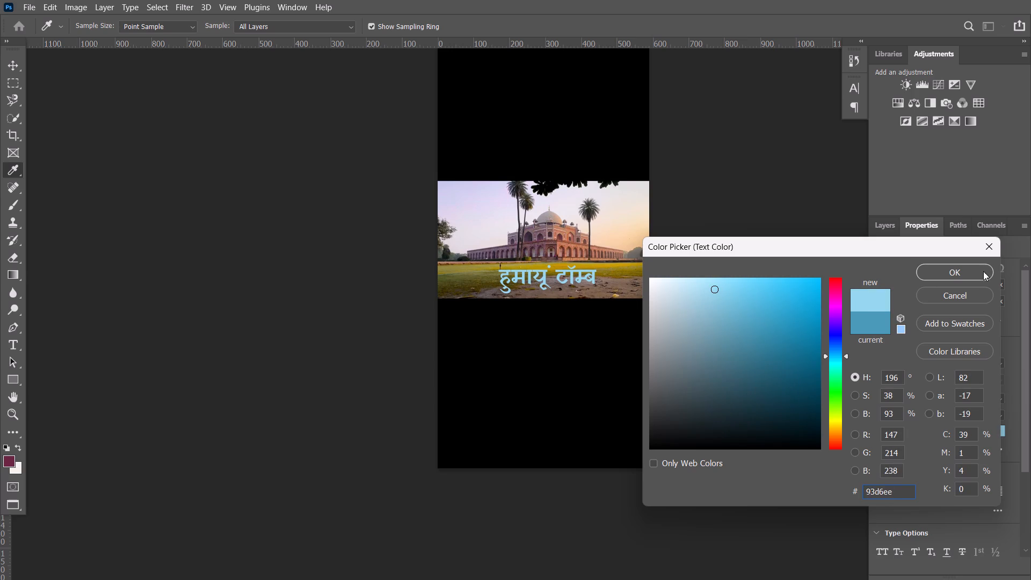
Apply light blue #93d6ee as the Hindi title's text colour.
{"action": "left_click", "coordinate": [961, 269]}
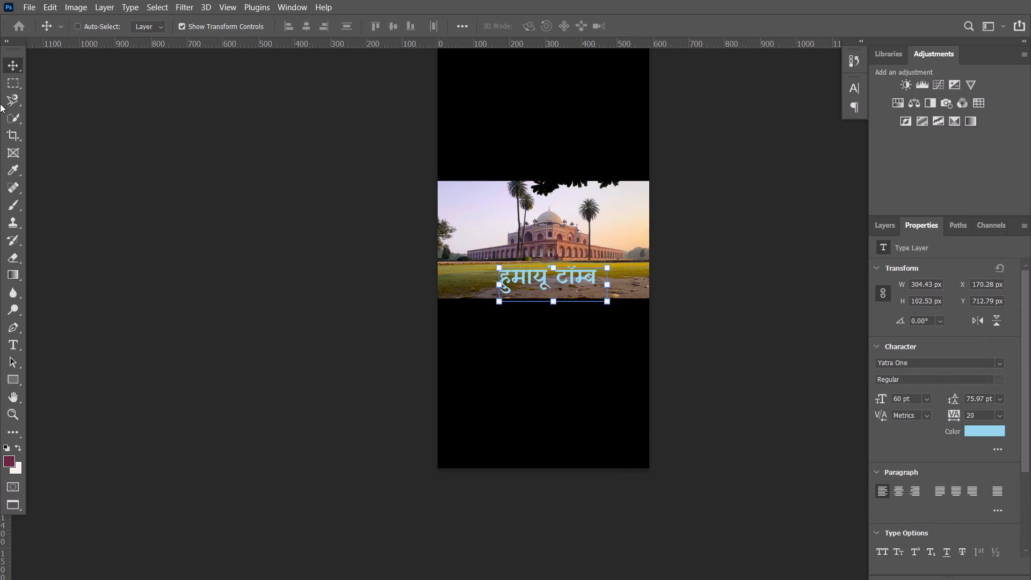
Save the document in Downloads as a layered Photoshop file named "WhatsApp Image 2026-10-26 at 7.09.23 PM.psd".
{"action": "left_click", "coordinate": [30, 4]}
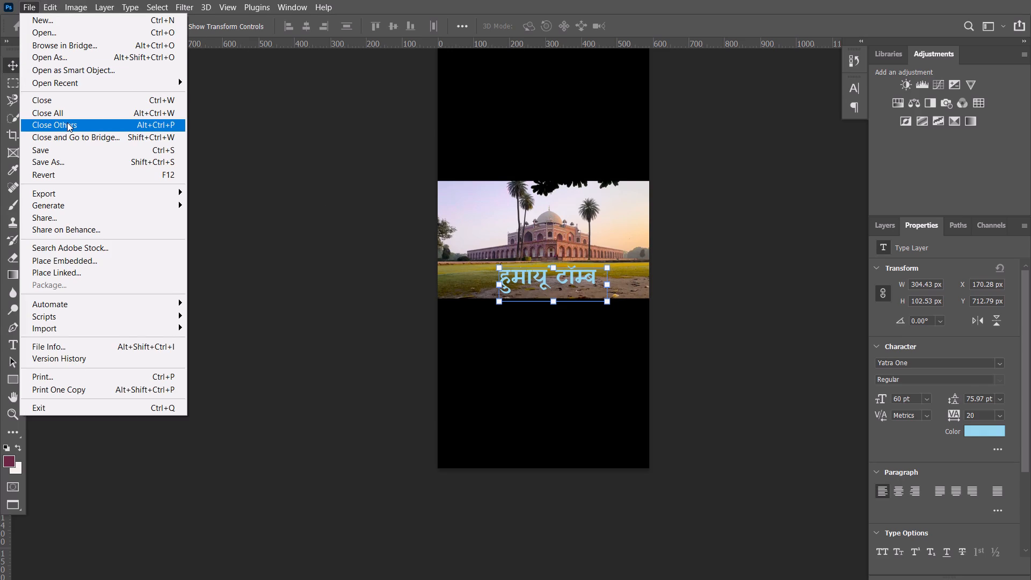
{"action": "key", "text": "ctrl+s"}
{"action": "left_click", "coordinate": [259, 272]}
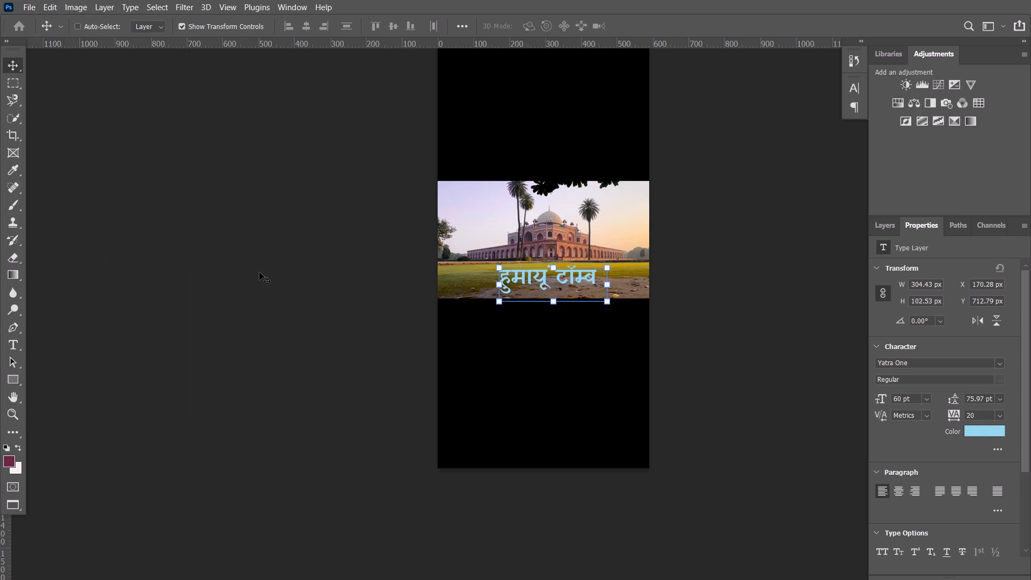
{"action": "key", "text": "ctrl+s"}
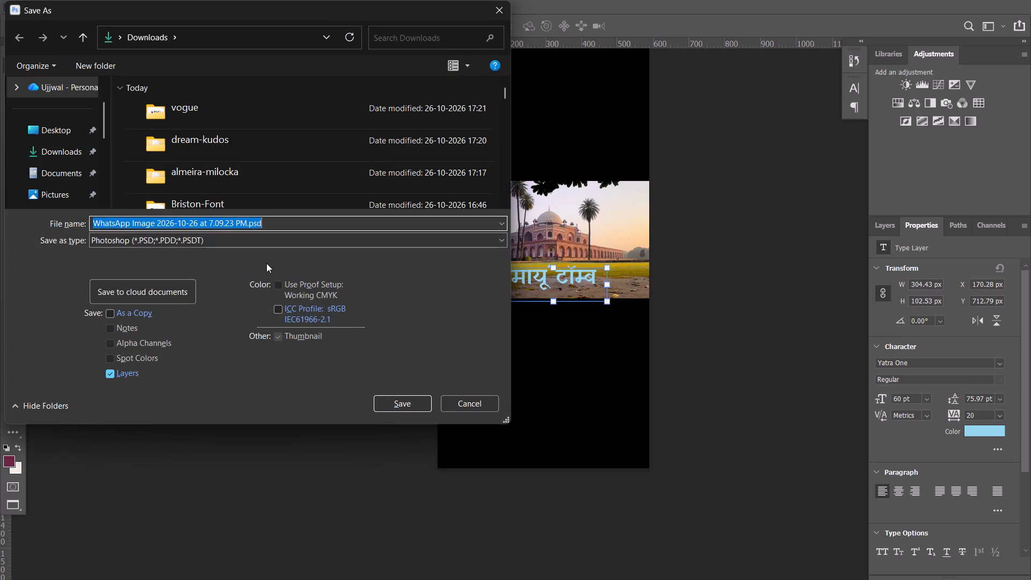
{"action": "left_click", "coordinate": [387, 401]}
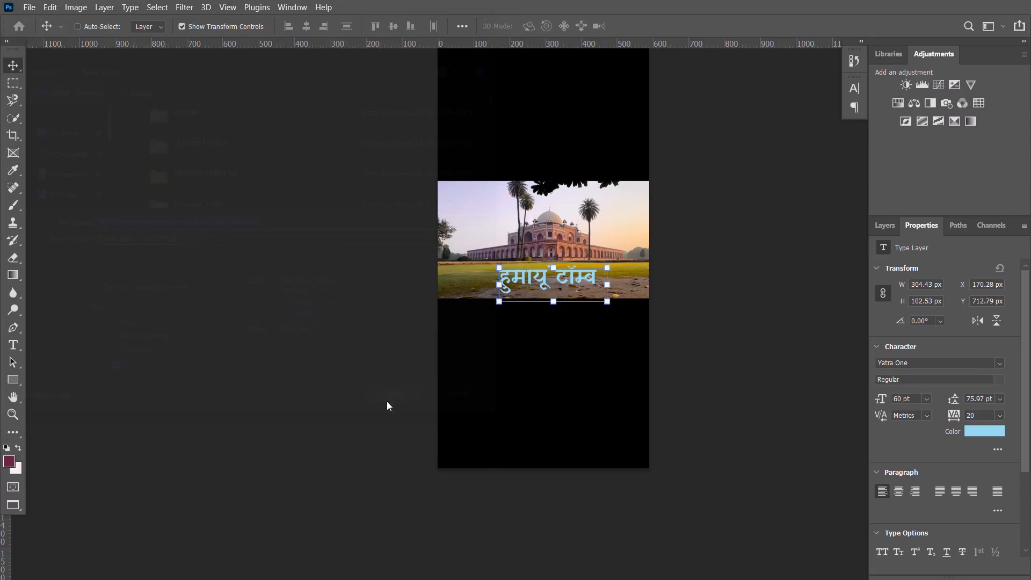
{"action": "left_click", "coordinate": [666, 165]}
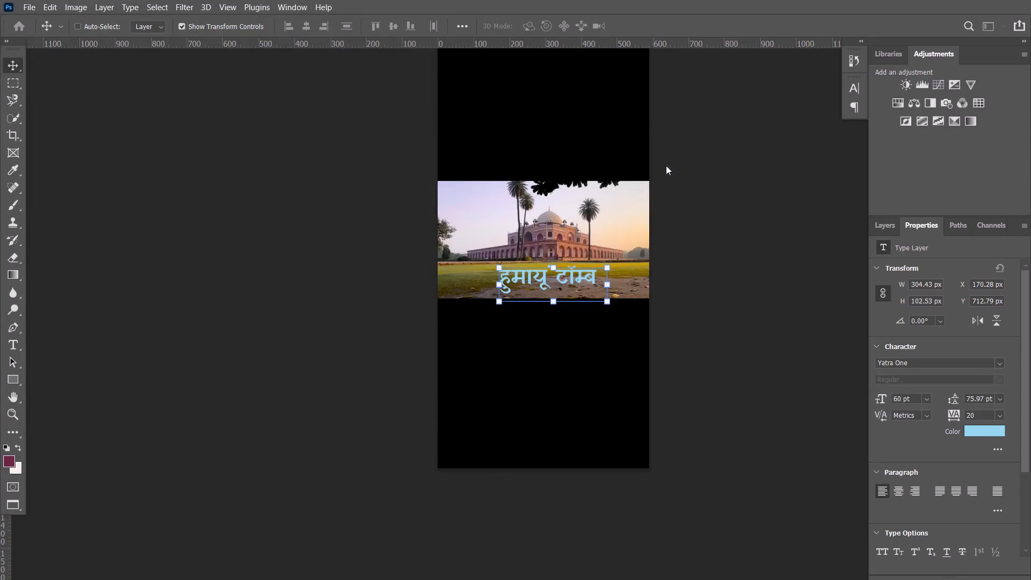
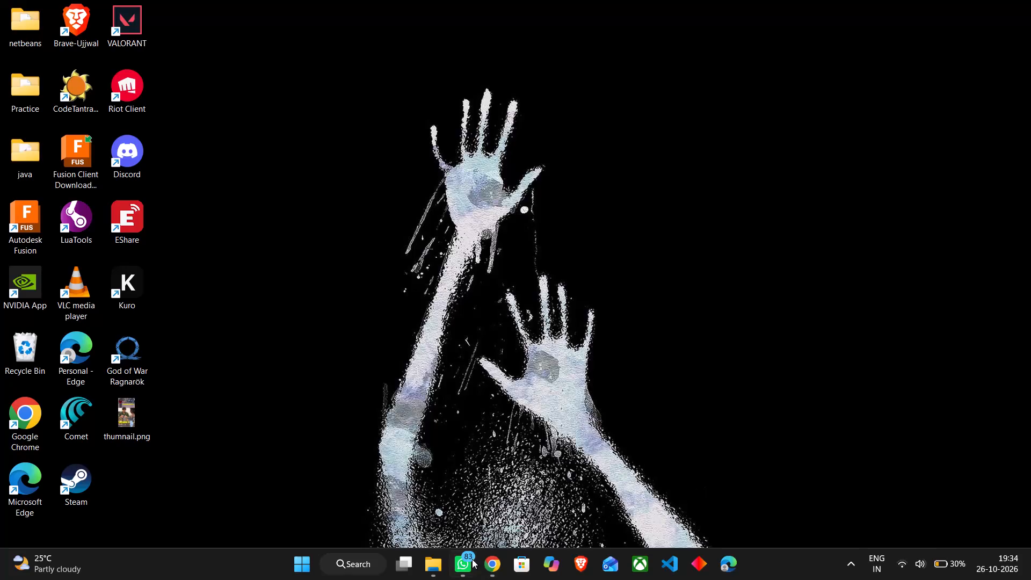
Switch to Chrome and bring up the Canva design's page titled "THE DUSKDIARIES EPISODE 0".
{"action": "left_click", "coordinate": [487, 564]}
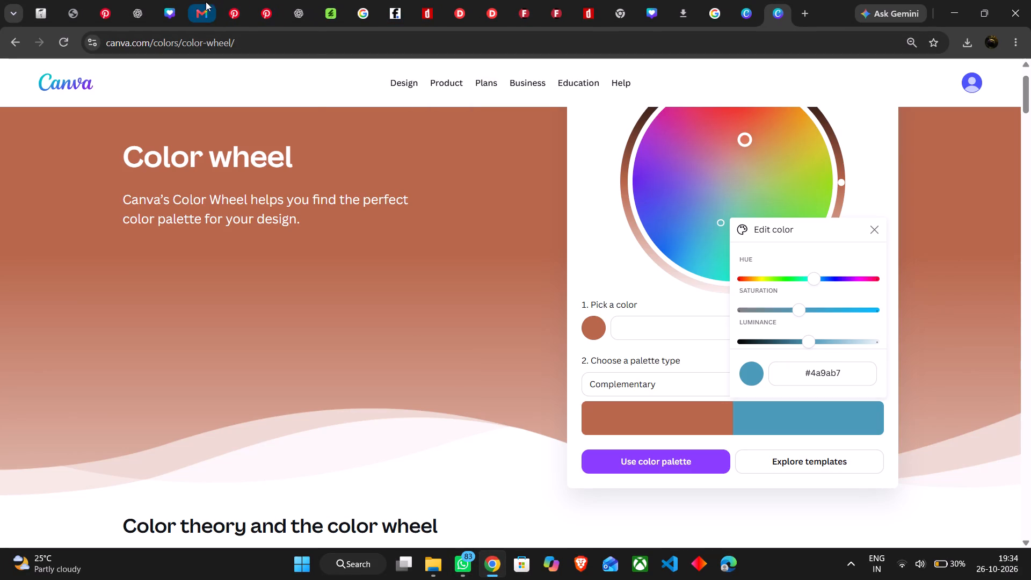
{"action": "left_click", "coordinate": [176, 0]}
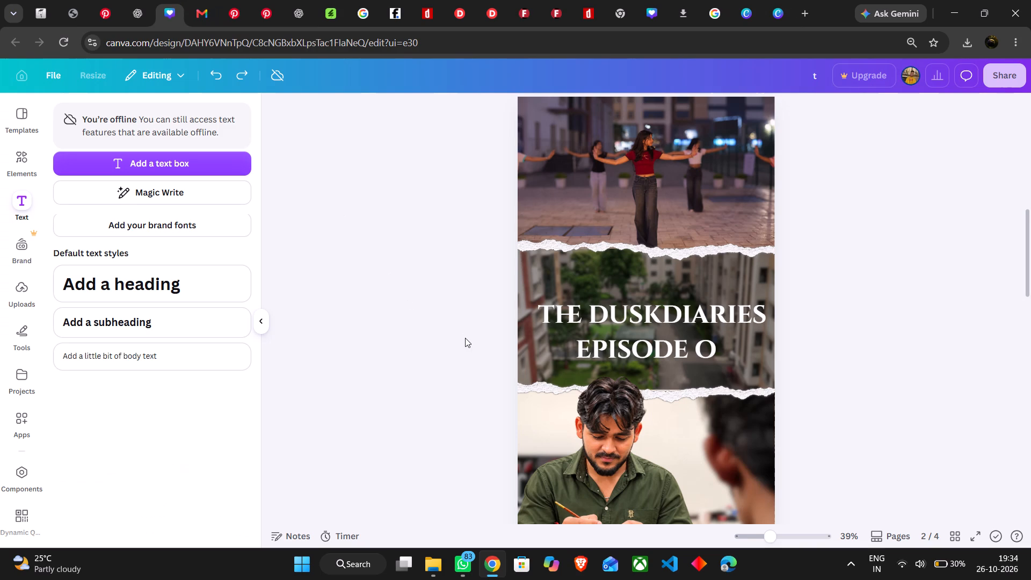
{"action": "scroll", "coordinate": [465, 338], "scroll_direction": "down", "scroll_amount": 1}
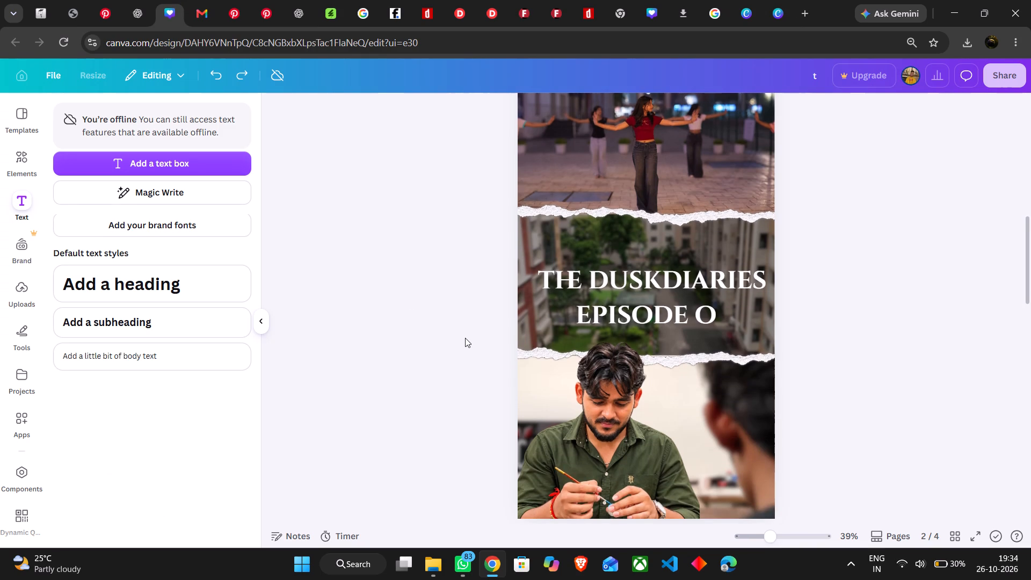
Add an extra space between "THE" and "DUSKDIARIES" in the title.
{"action": "left_click", "coordinate": [639, 295]}
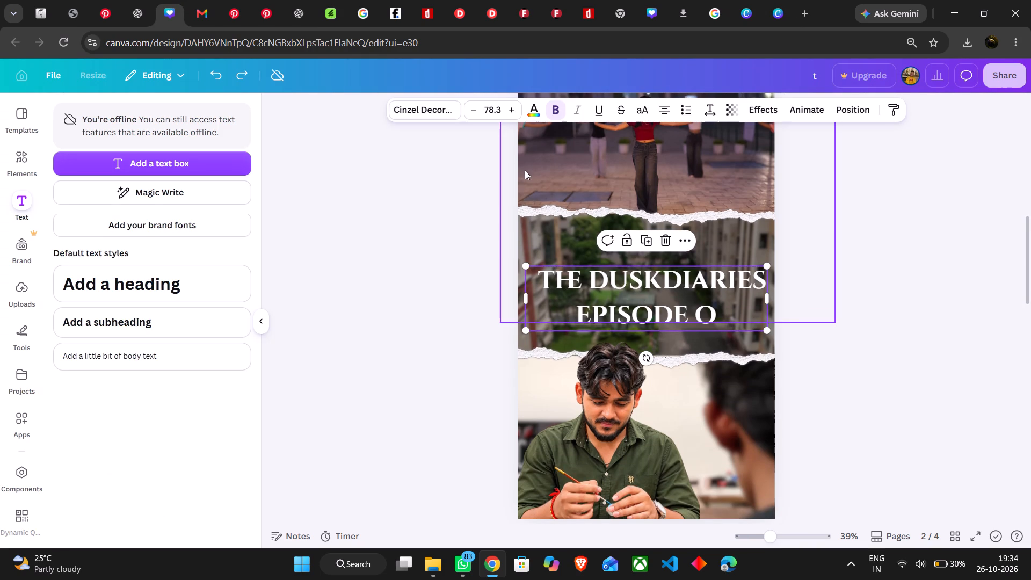
{"action": "left_click", "coordinate": [568, 279]}
{"action": "left_click", "coordinate": [570, 278]}
{"action": "key", "text": "Right"}
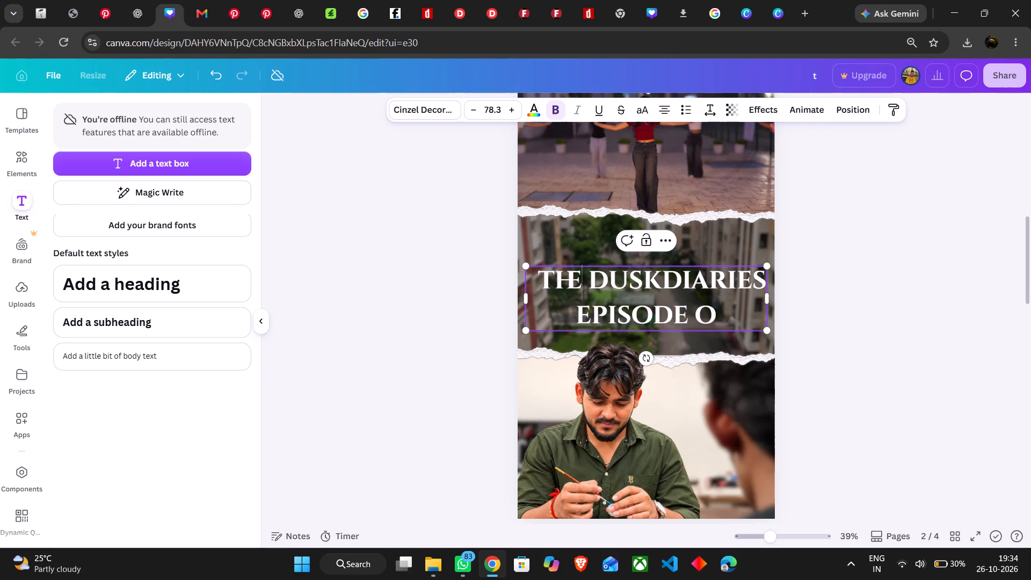
{"action": "key", "text": "space"}
{"action": "left_click", "coordinate": [567, 273]}
{"action": "key", "text": "space"}
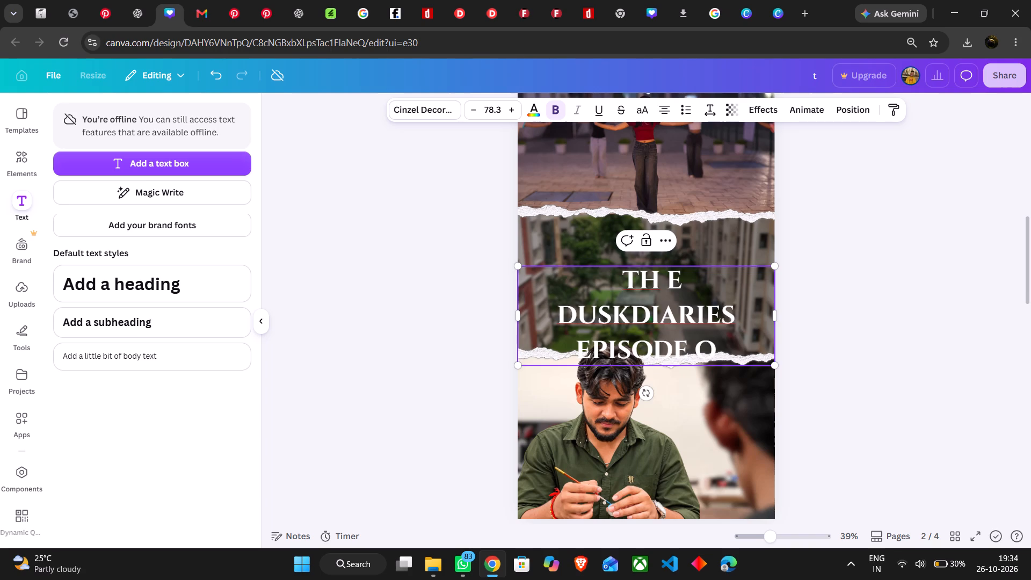
{"action": "key", "text": "BackSpace"}
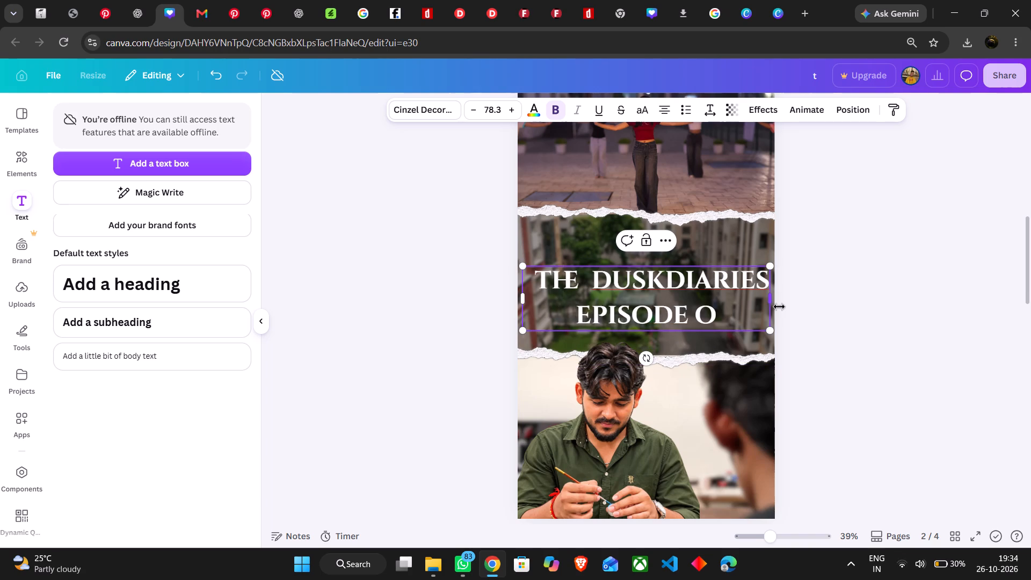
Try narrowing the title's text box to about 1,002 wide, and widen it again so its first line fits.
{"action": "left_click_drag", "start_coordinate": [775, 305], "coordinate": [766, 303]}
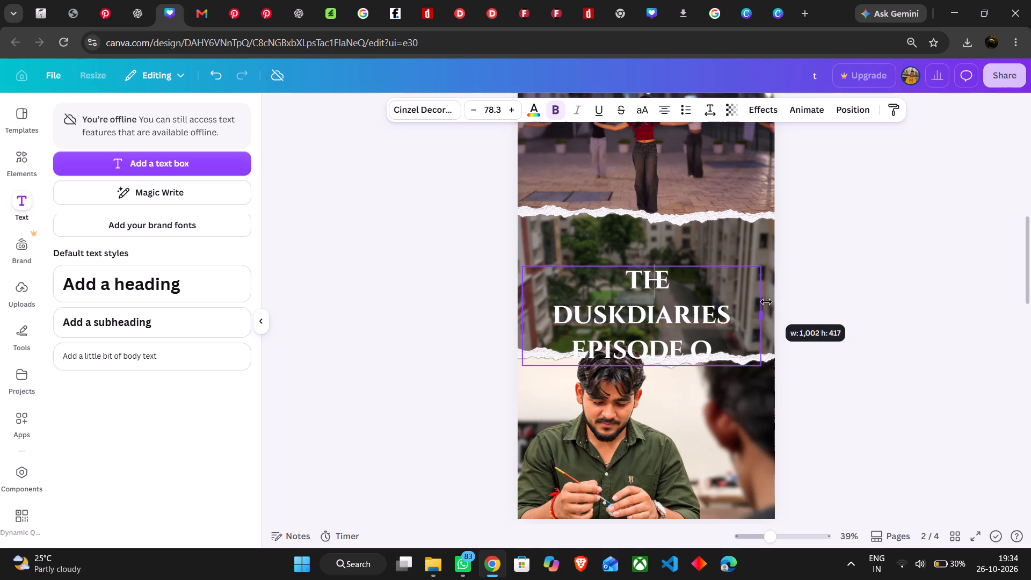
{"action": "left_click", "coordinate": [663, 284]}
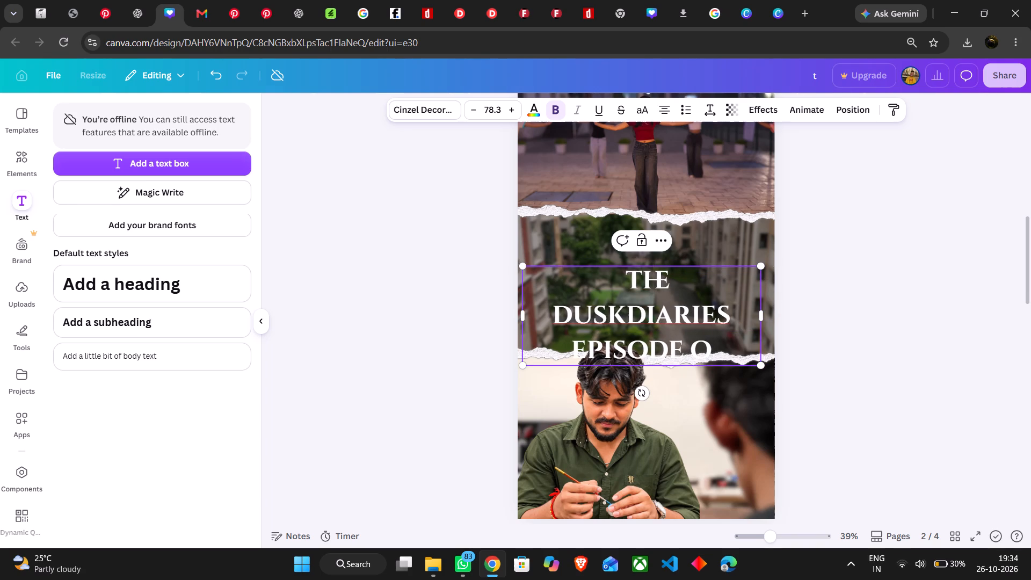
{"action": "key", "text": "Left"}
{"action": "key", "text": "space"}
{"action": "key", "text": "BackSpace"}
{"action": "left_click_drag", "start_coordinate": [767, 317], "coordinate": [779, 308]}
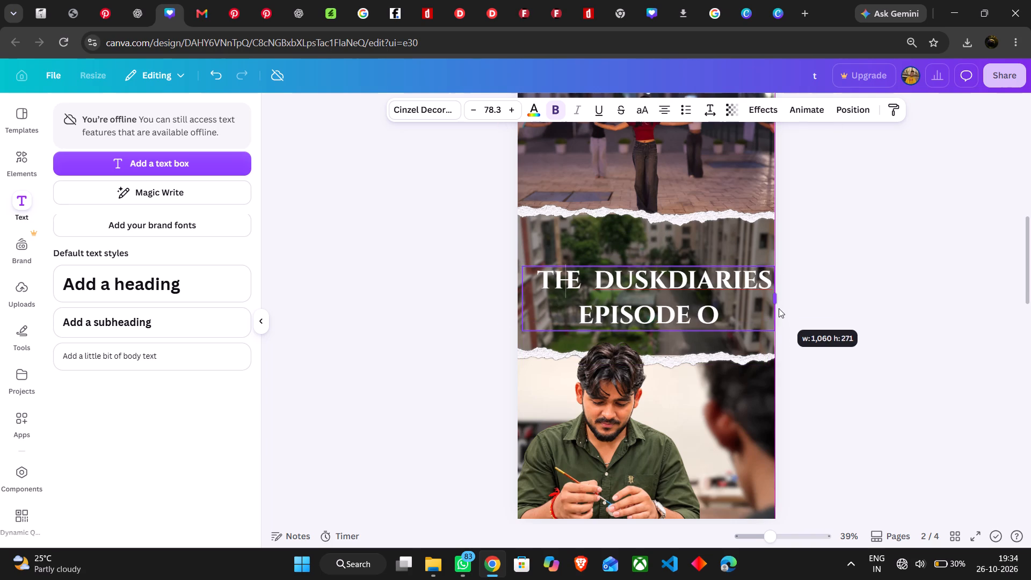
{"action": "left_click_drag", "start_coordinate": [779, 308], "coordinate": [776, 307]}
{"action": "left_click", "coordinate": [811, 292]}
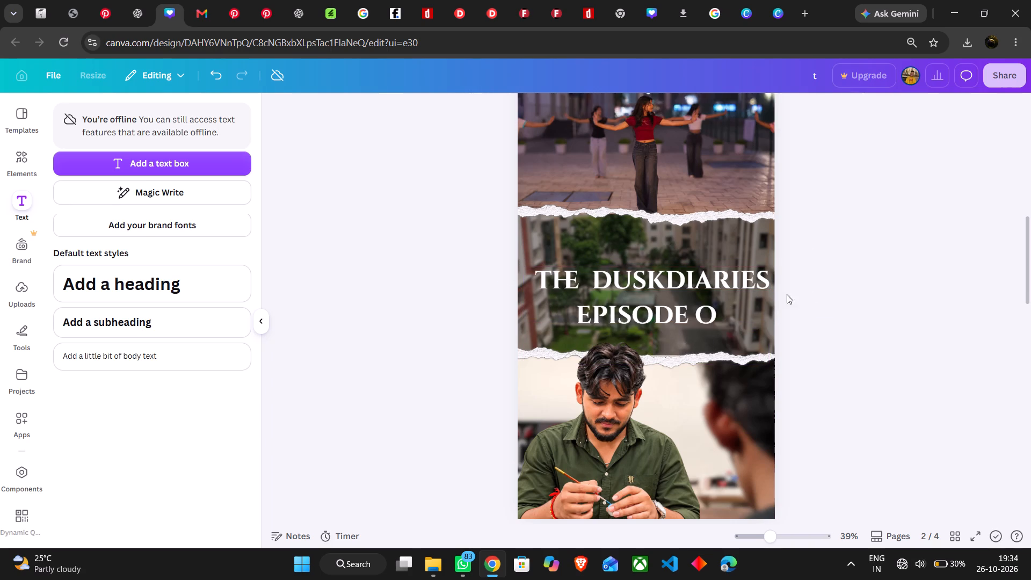
Select the word "THE" in the title and change its font to Cinzel.
{"action": "left_click", "coordinate": [750, 296]}
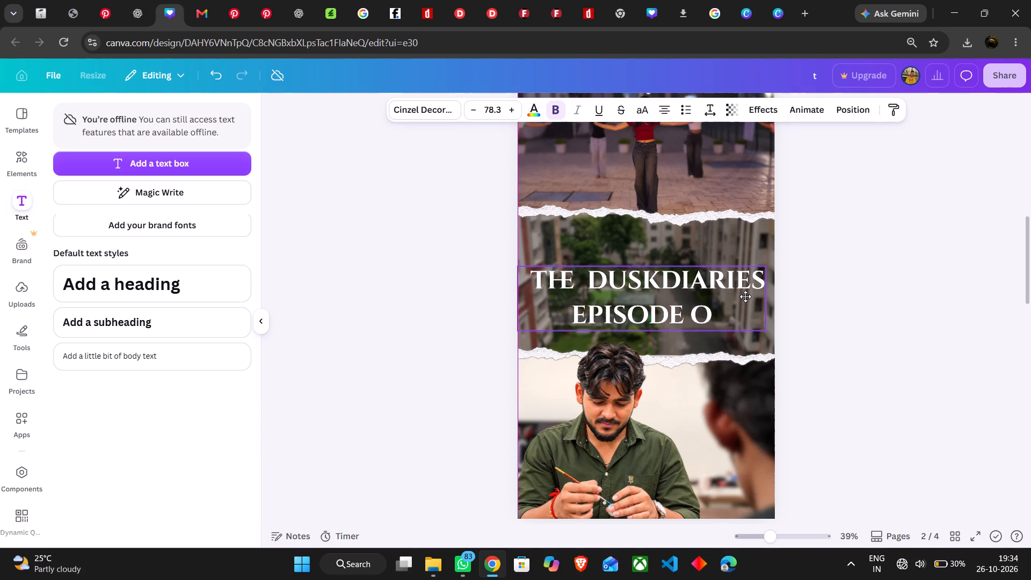
{"action": "left_click_drag", "start_coordinate": [575, 282], "coordinate": [570, 282]}
{"action": "left_click", "coordinate": [569, 282]}
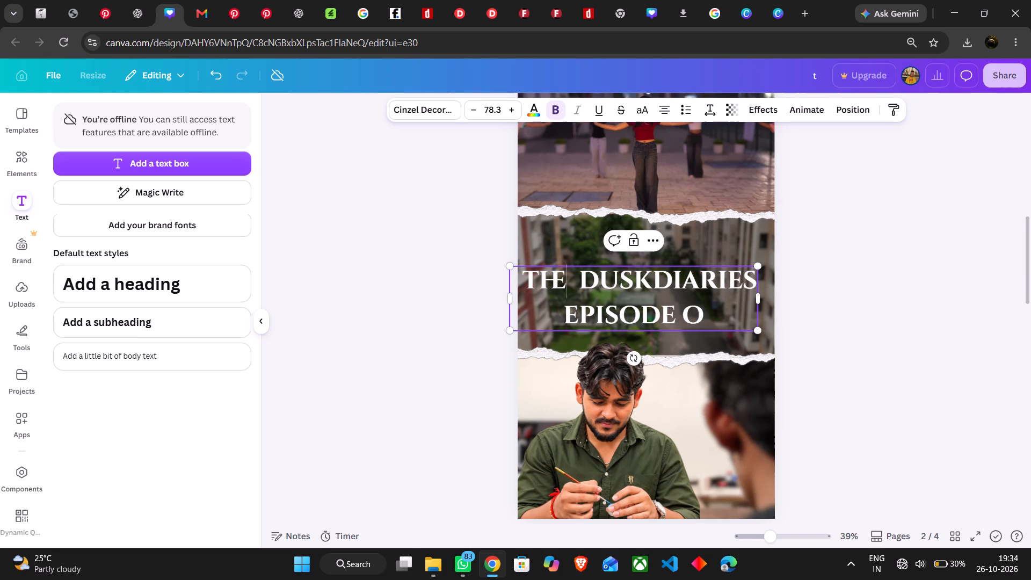
{"action": "left_click", "coordinate": [571, 280]}
{"action": "left_click_drag", "start_coordinate": [569, 281], "coordinate": [534, 288]}
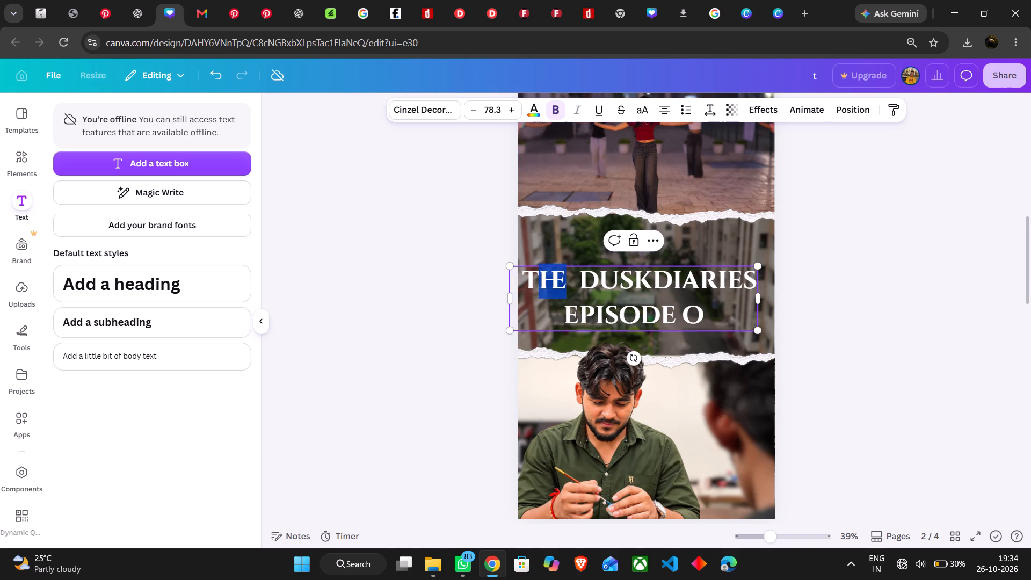
{"action": "left_click_drag", "start_coordinate": [534, 288], "coordinate": [527, 289]}
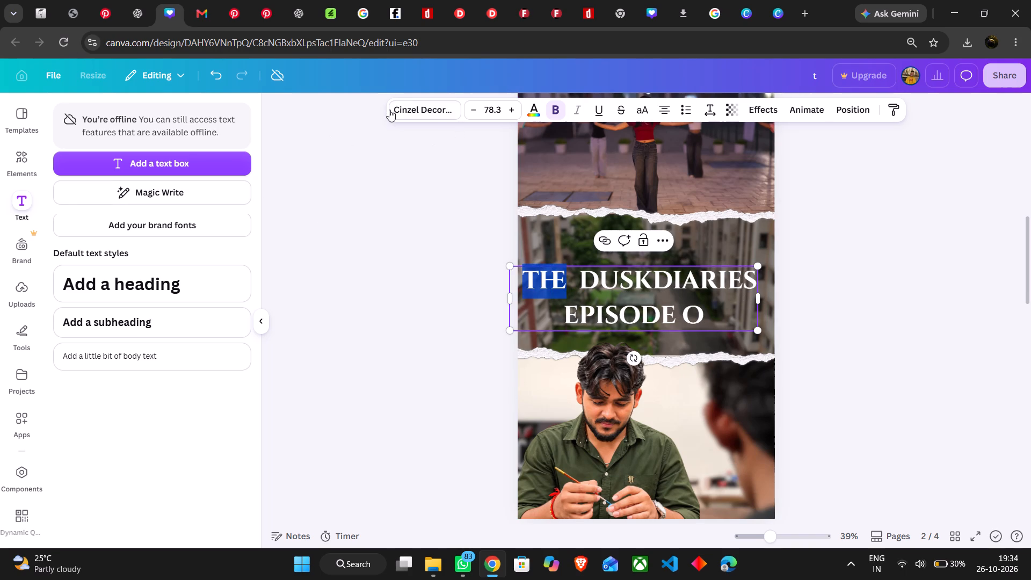
{"action": "left_click", "coordinate": [411, 111]}
{"action": "left_click", "coordinate": [152, 250]}
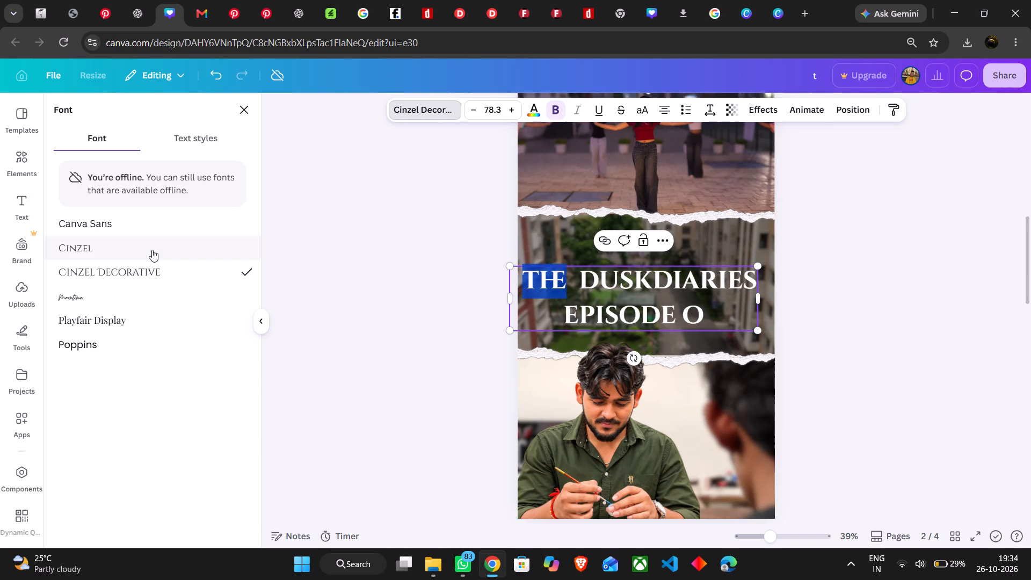
{"action": "double_click", "coordinate": [910, 339]}
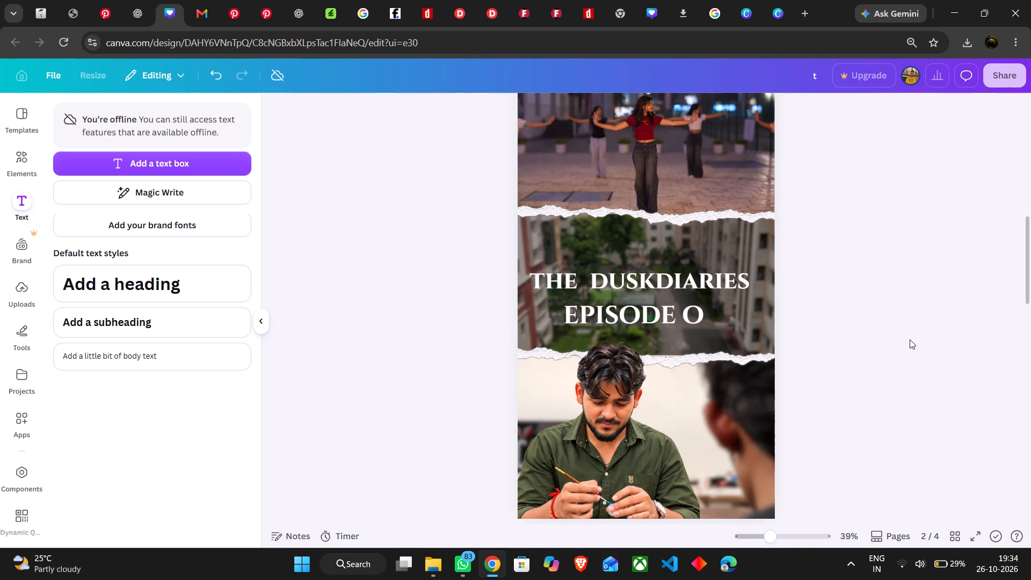
Move the title slightly up and centre it horizontally within the middle torn-paper strip.
{"action": "left_click_drag", "start_coordinate": [675, 314], "coordinate": [680, 309]}
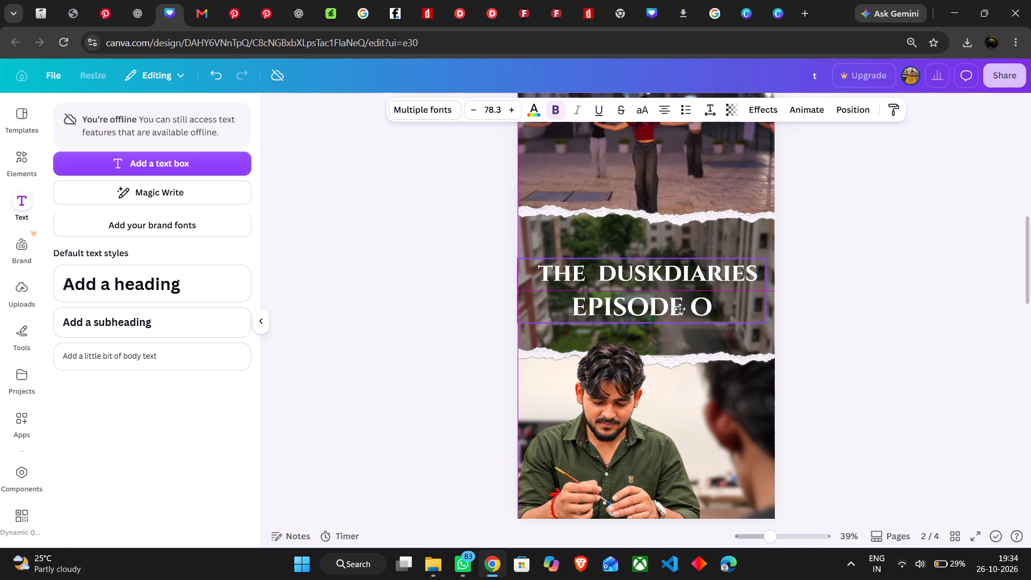
{"action": "left_click_drag", "start_coordinate": [680, 309], "coordinate": [688, 309]}
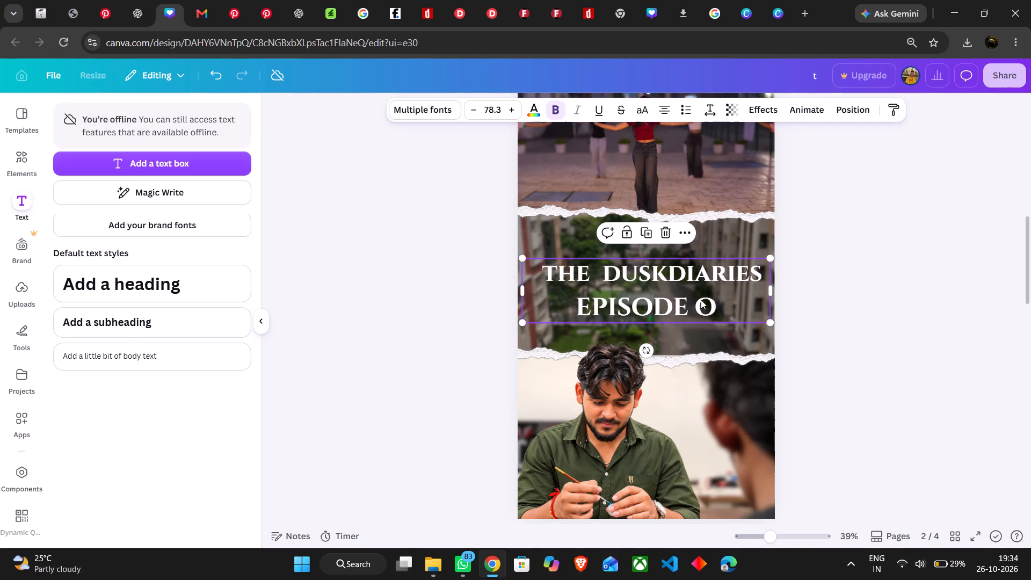
{"action": "left_click", "coordinate": [854, 279]}
Set the whole title's text colour to bright yellow #FFFC00.
{"action": "left_click", "coordinate": [715, 314]}
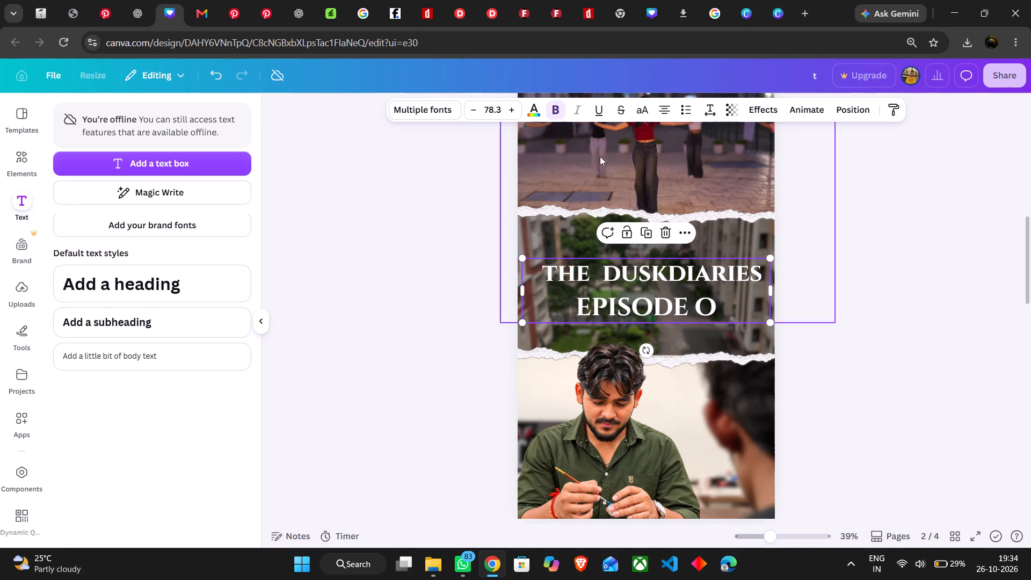
{"action": "left_click", "coordinate": [534, 112]}
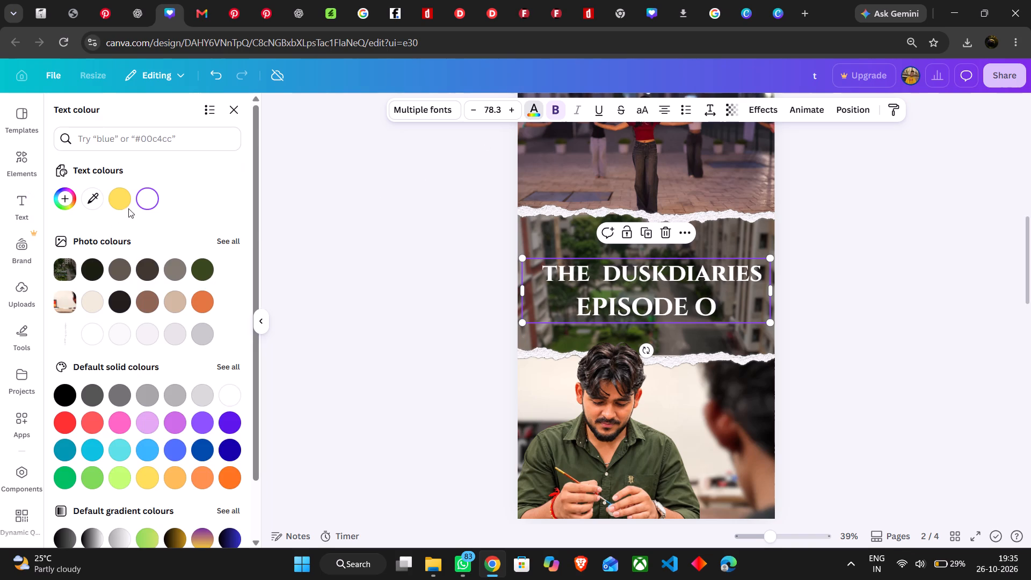
{"action": "left_click", "coordinate": [66, 198]}
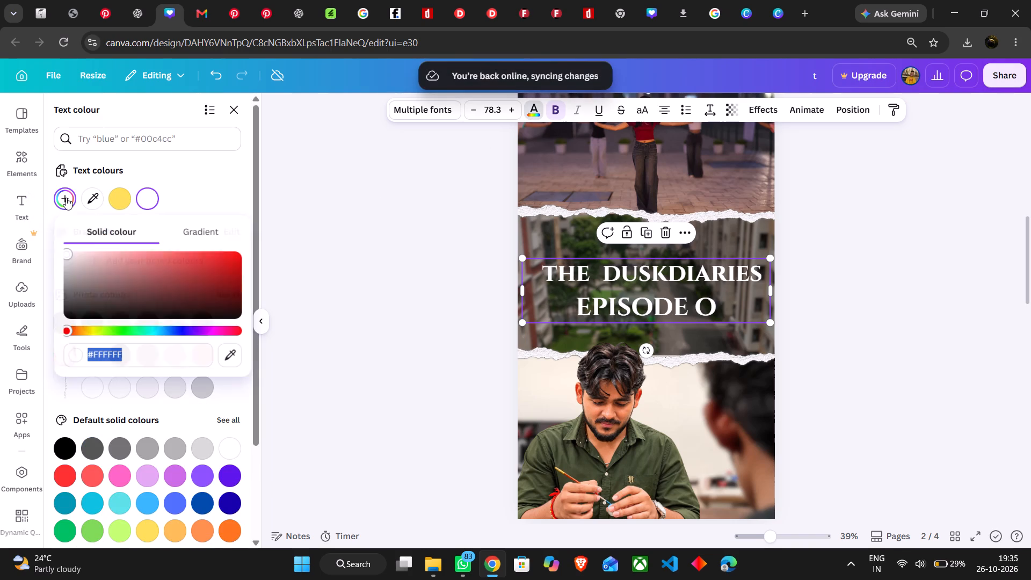
{"action": "left_click", "coordinate": [94, 331]}
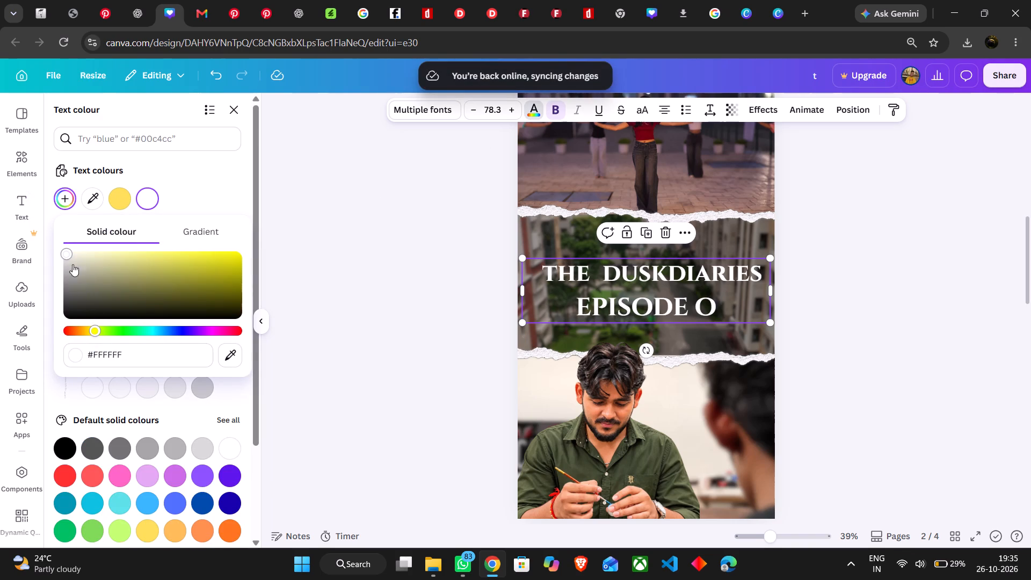
{"action": "left_click_drag", "start_coordinate": [66, 256], "coordinate": [343, 228]}
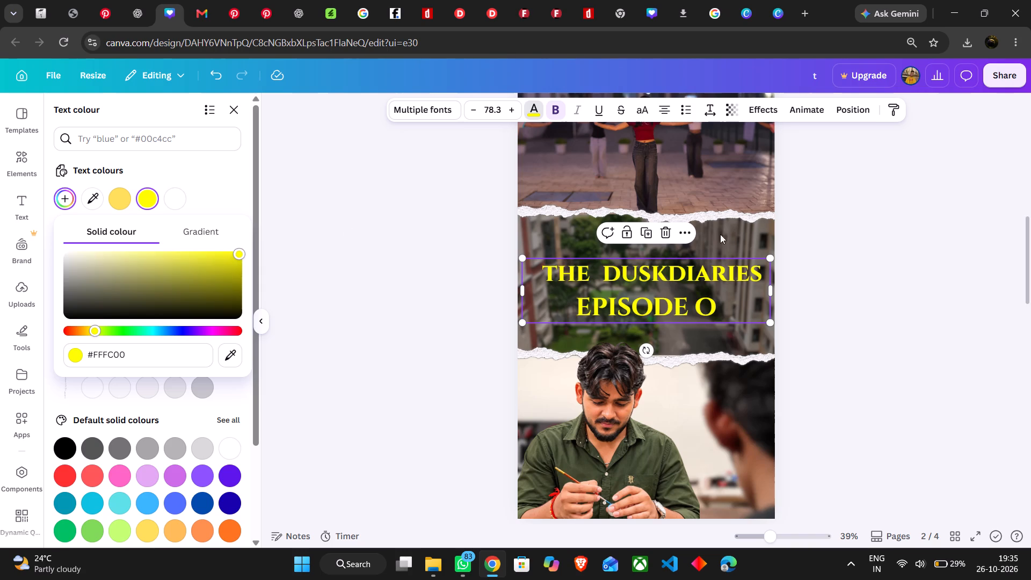
{"action": "double_click", "coordinate": [822, 250]}
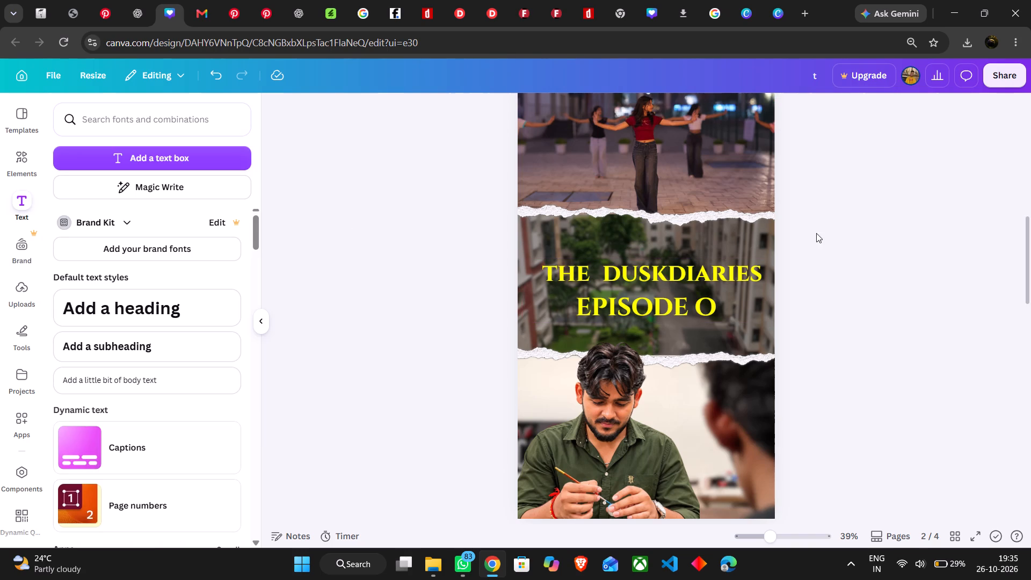
Apply the Outline shadow effect to the cut-out of the man in the green shirt.
{"action": "scroll", "coordinate": [849, 258], "scroll_direction": "down", "scroll_amount": 2}
{"action": "scroll", "coordinate": [850, 258], "scroll_direction": "up", "scroll_amount": 2}
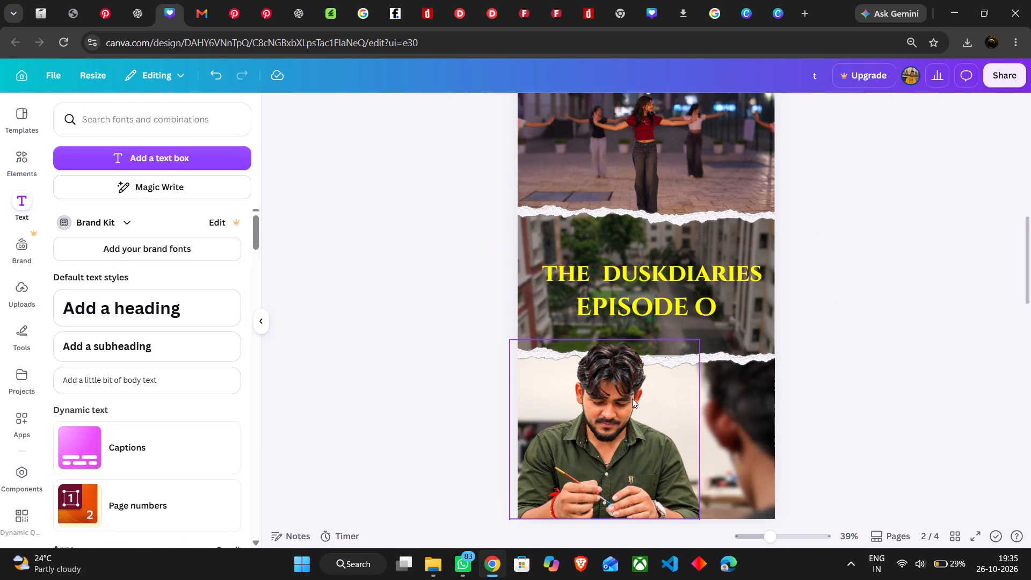
{"action": "left_click", "coordinate": [632, 398]}
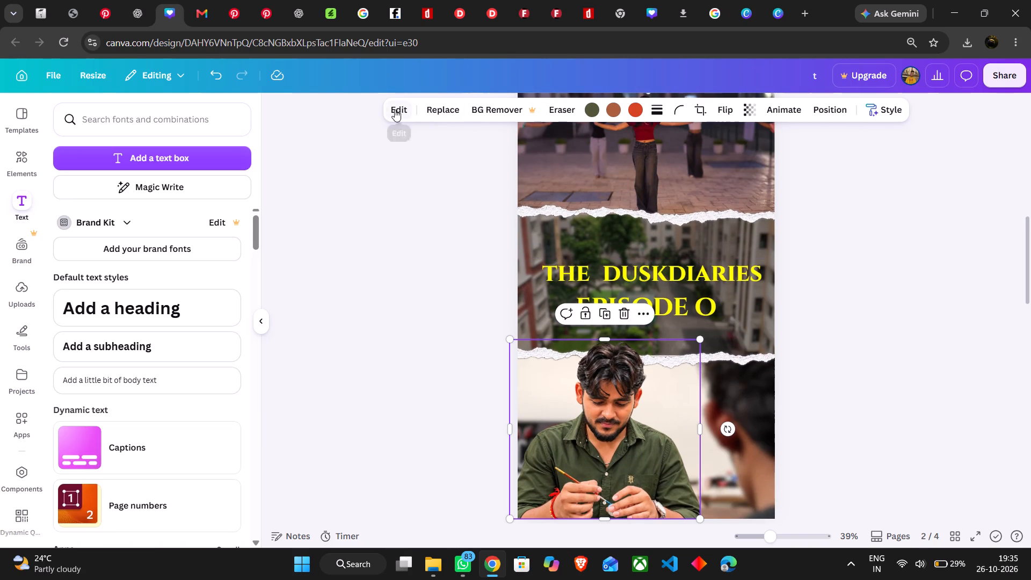
{"action": "left_click", "coordinate": [395, 110]}
{"action": "scroll", "coordinate": [151, 314], "scroll_direction": "down", "scroll_amount": 3}
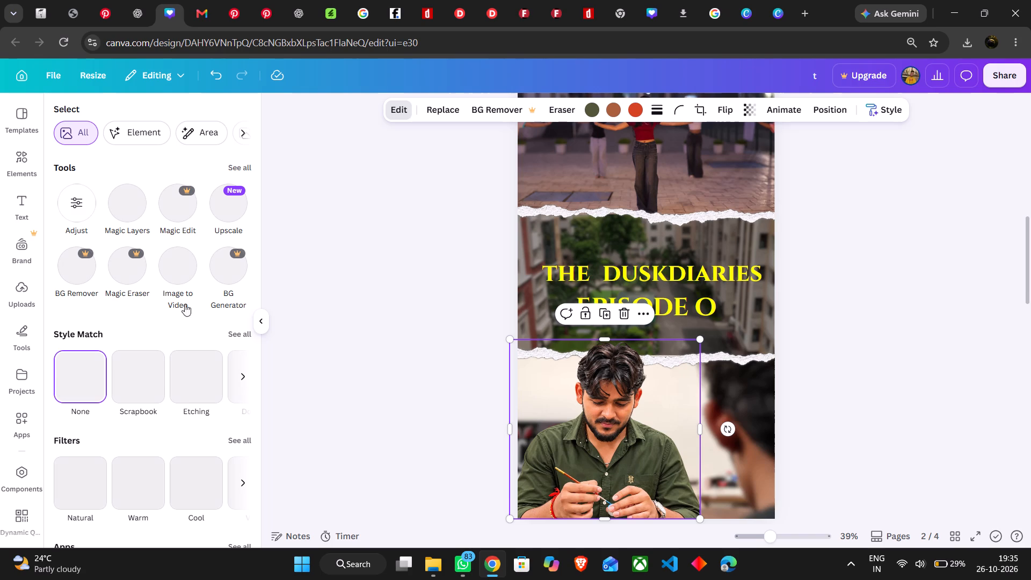
{"action": "scroll", "coordinate": [180, 402], "scroll_direction": "down", "scroll_amount": 8}
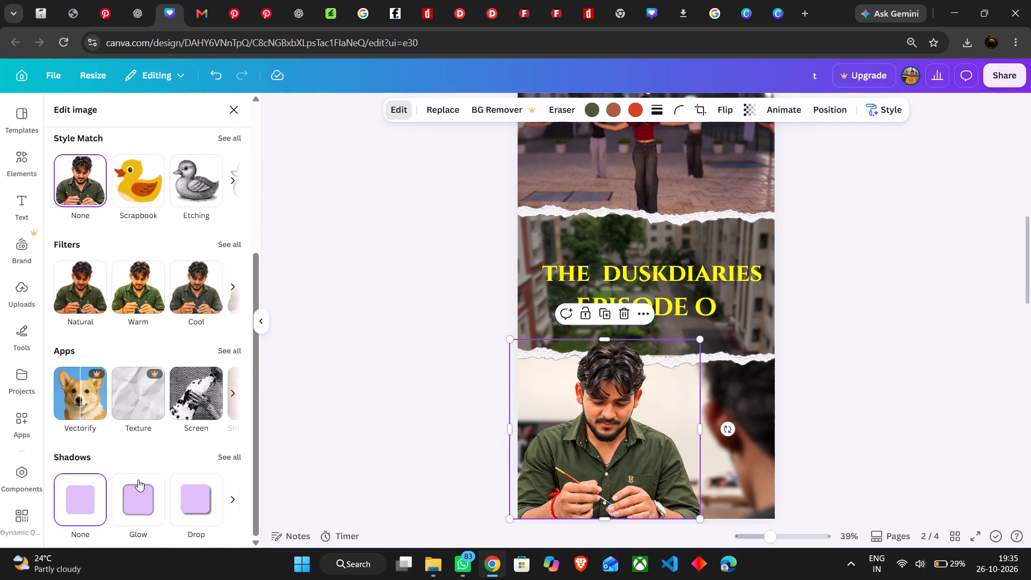
{"action": "left_click", "coordinate": [230, 501]}
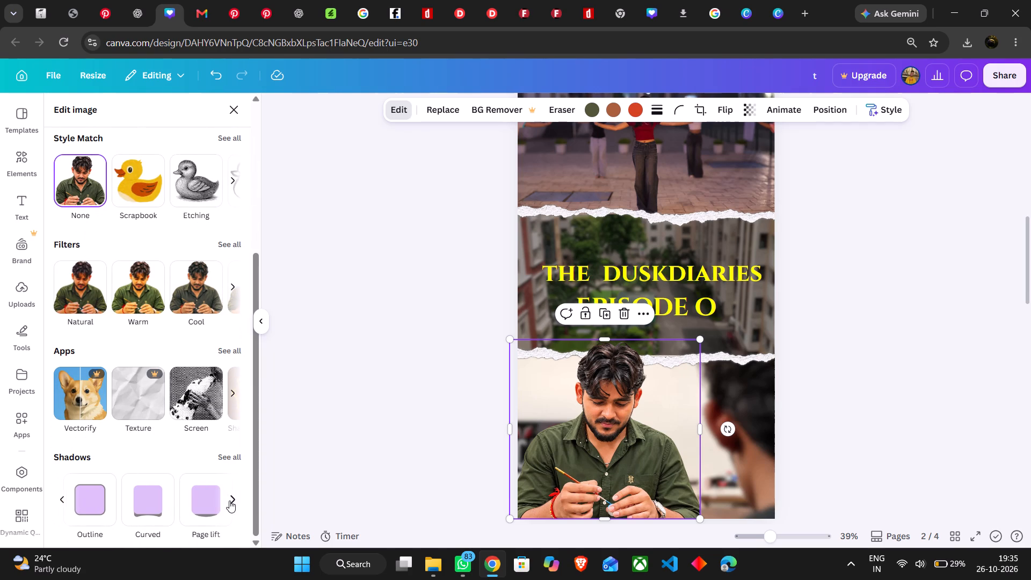
{"action": "left_click", "coordinate": [102, 498]}
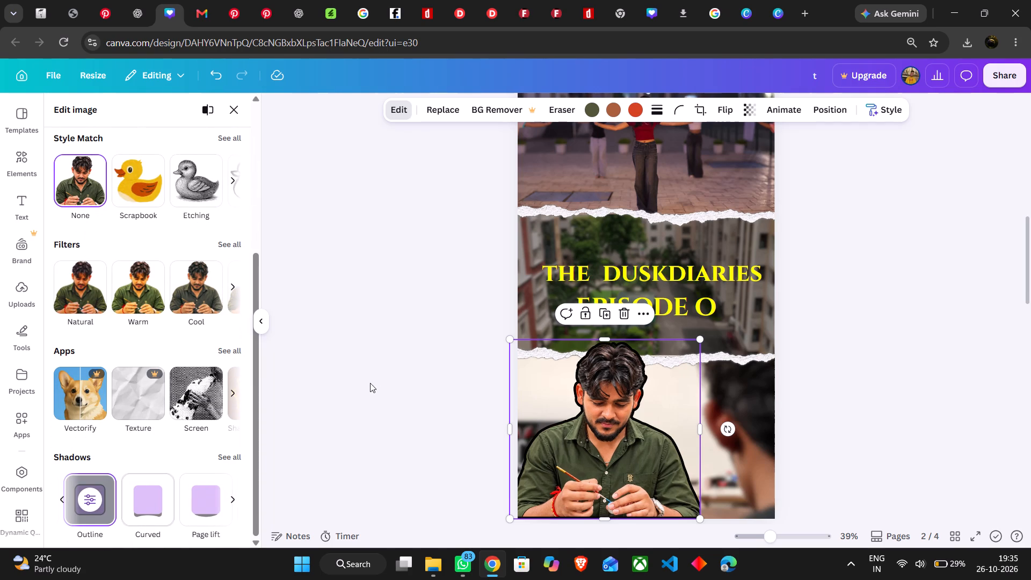
Set the man's outline colour to off-white #FDFDFD.
{"action": "left_click", "coordinate": [92, 498]}
{"action": "scroll", "coordinate": [92, 498], "scroll_direction": "down", "scroll_amount": 1}
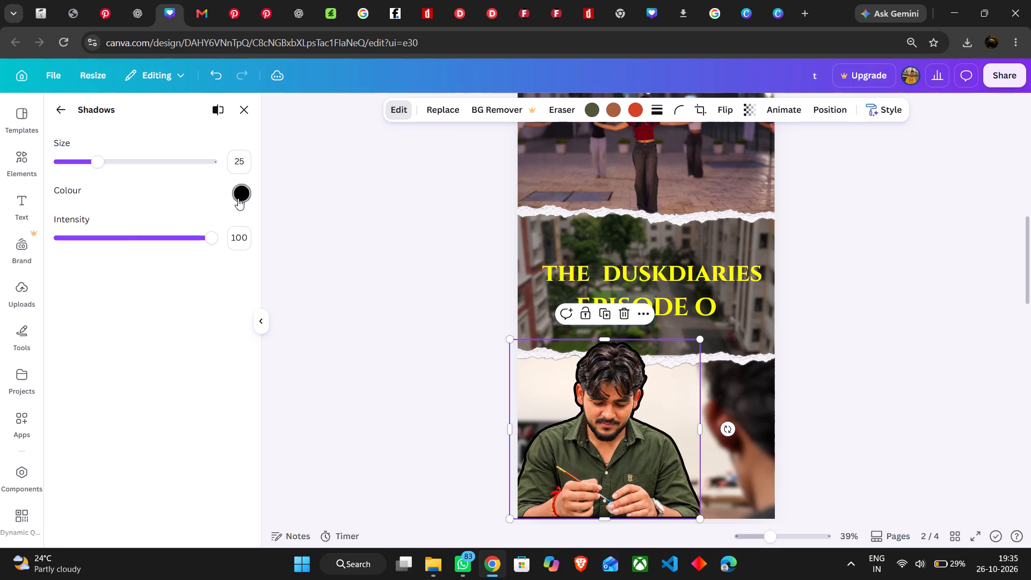
{"action": "left_click", "coordinate": [238, 198]}
{"action": "left_click_drag", "start_coordinate": [245, 285], "coordinate": [242, 247]}
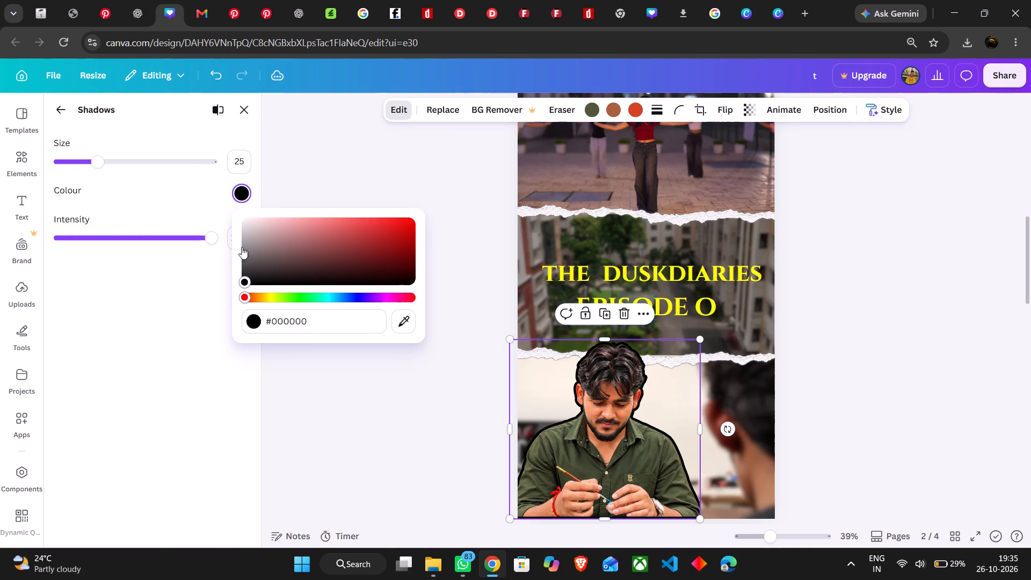
{"action": "left_click_drag", "start_coordinate": [242, 247], "coordinate": [234, 221]}
{"action": "left_click_drag", "start_coordinate": [243, 278], "coordinate": [218, 199]}
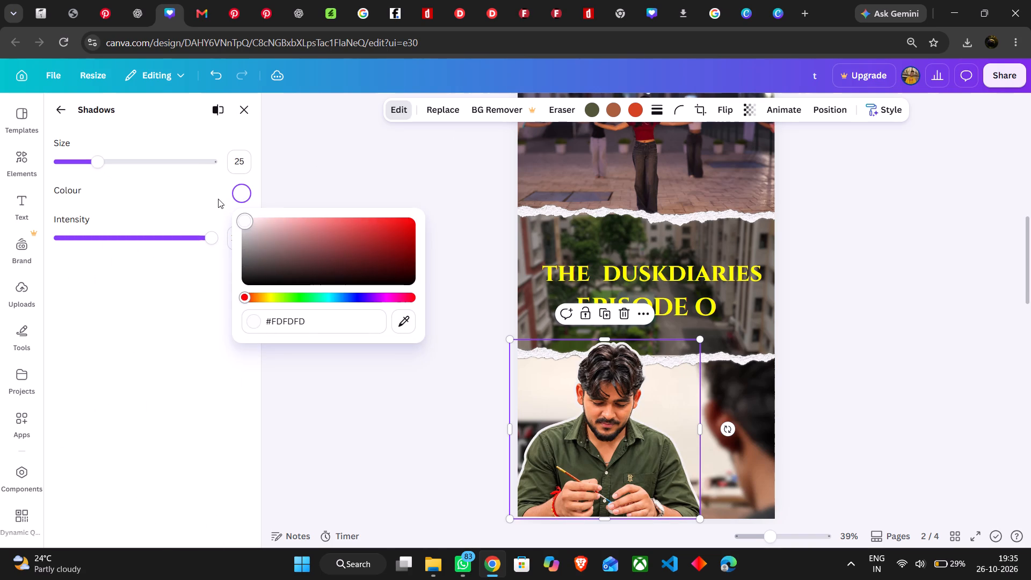
Set the man's outline colour to pure white #FFFFFF.
{"action": "left_click_drag", "start_coordinate": [218, 199], "coordinate": [213, 189]}
{"action": "left_click_drag", "start_coordinate": [93, 165], "coordinate": [251, 163]}
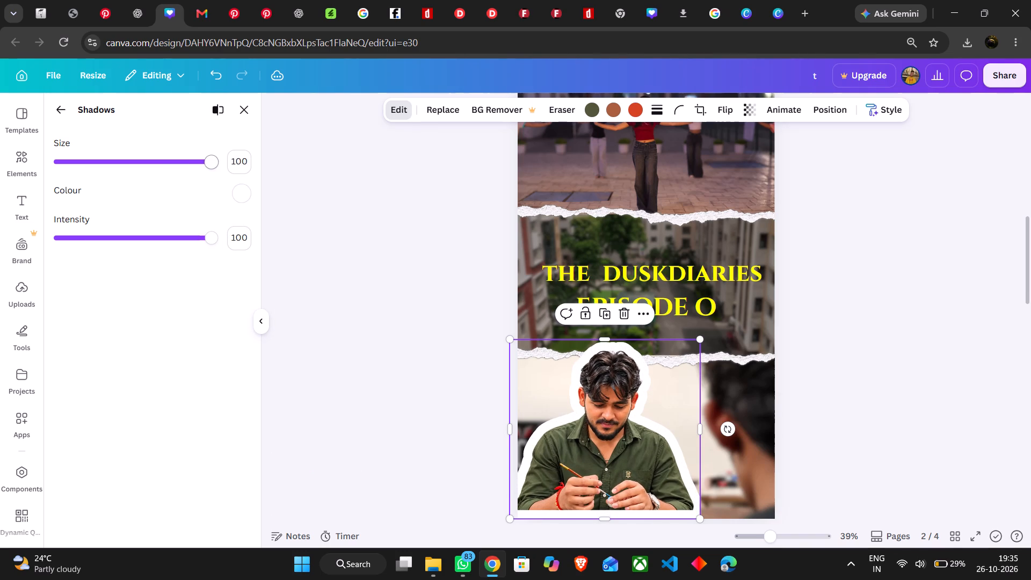
{"action": "left_click_drag", "start_coordinate": [251, 163], "coordinate": [90, 188]}
{"action": "double_click", "coordinate": [873, 264]}
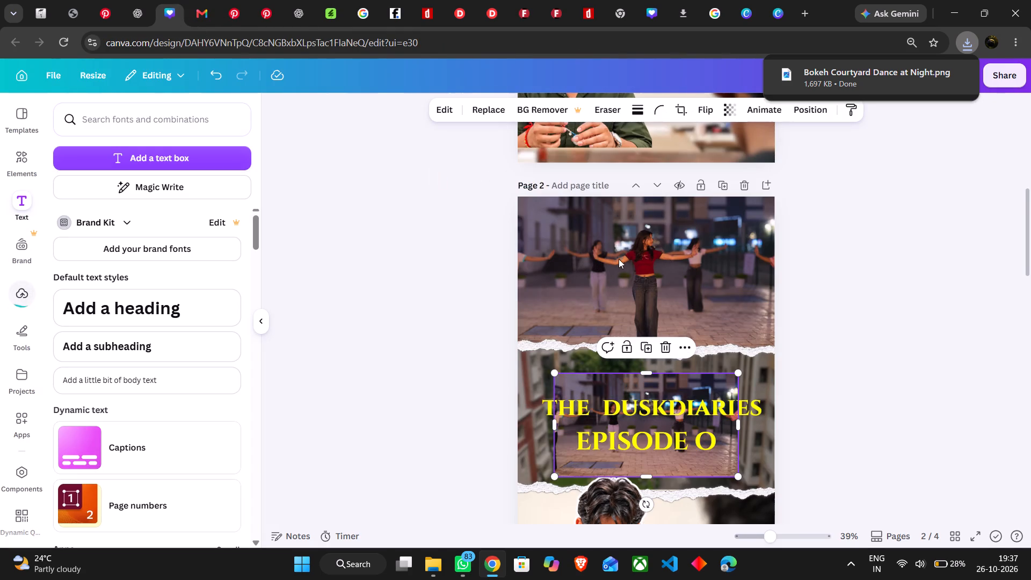
{"action": "left_click_drag", "start_coordinate": [675, 379], "coordinate": [655, 247]}
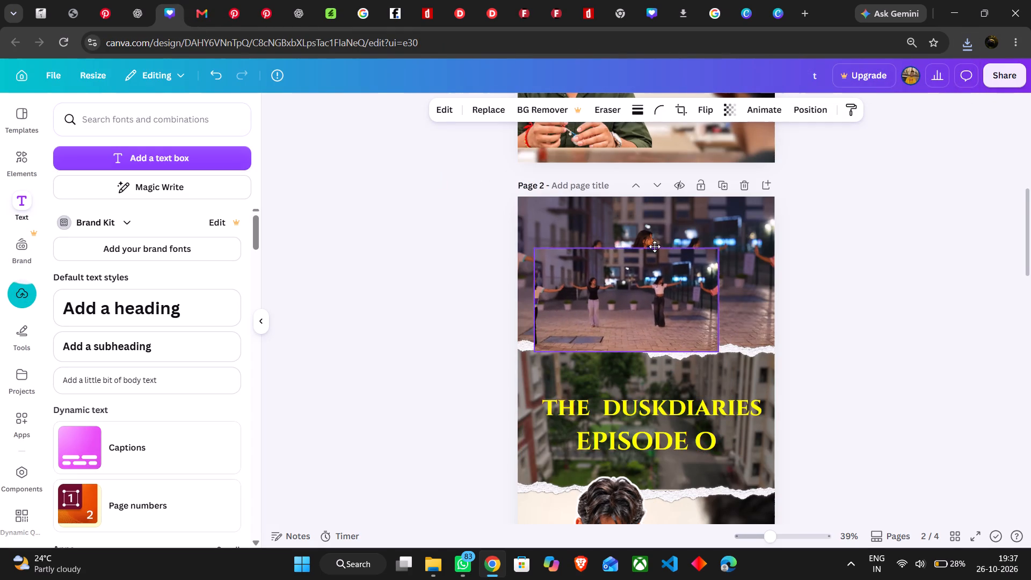
{"action": "left_click_drag", "start_coordinate": [655, 247], "coordinate": [637, 204]}
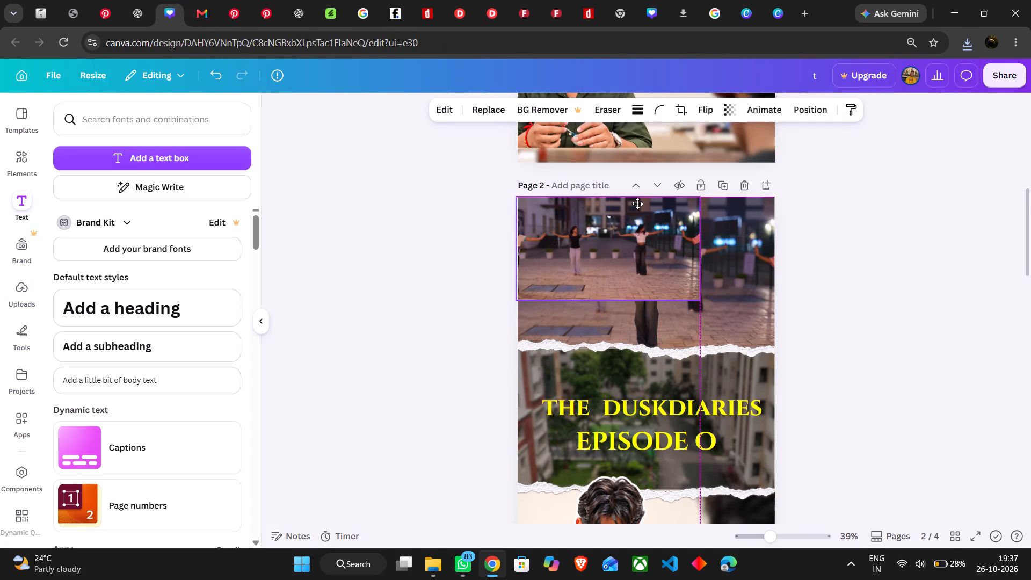
{"action": "left_click_drag", "start_coordinate": [637, 204], "coordinate": [638, 204]}
{"action": "left_click_drag", "start_coordinate": [703, 300], "coordinate": [742, 344]}
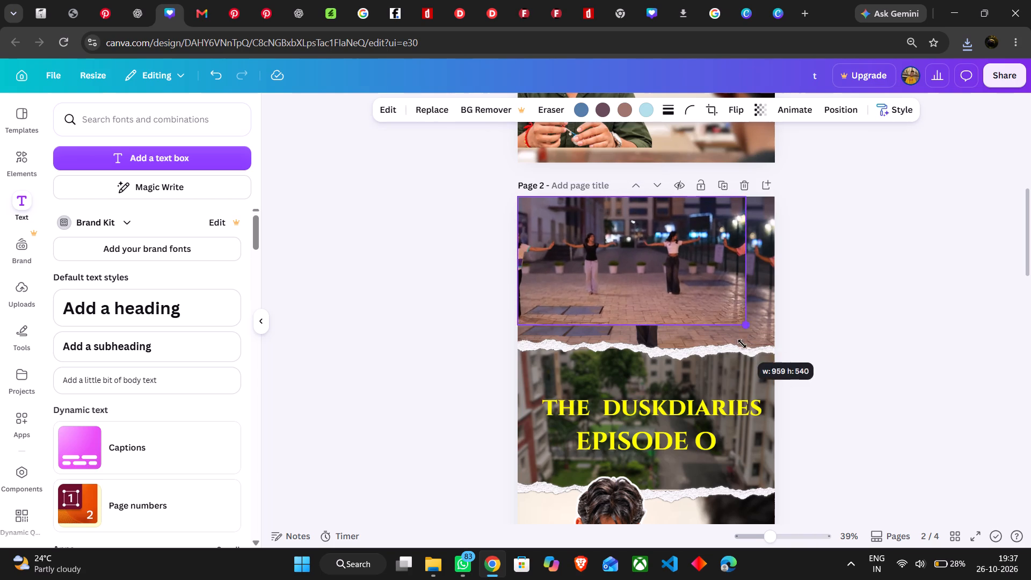
{"action": "left_click_drag", "start_coordinate": [742, 344], "coordinate": [765, 357]}
{"action": "left_click_drag", "start_coordinate": [648, 339], "coordinate": [648, 347]}
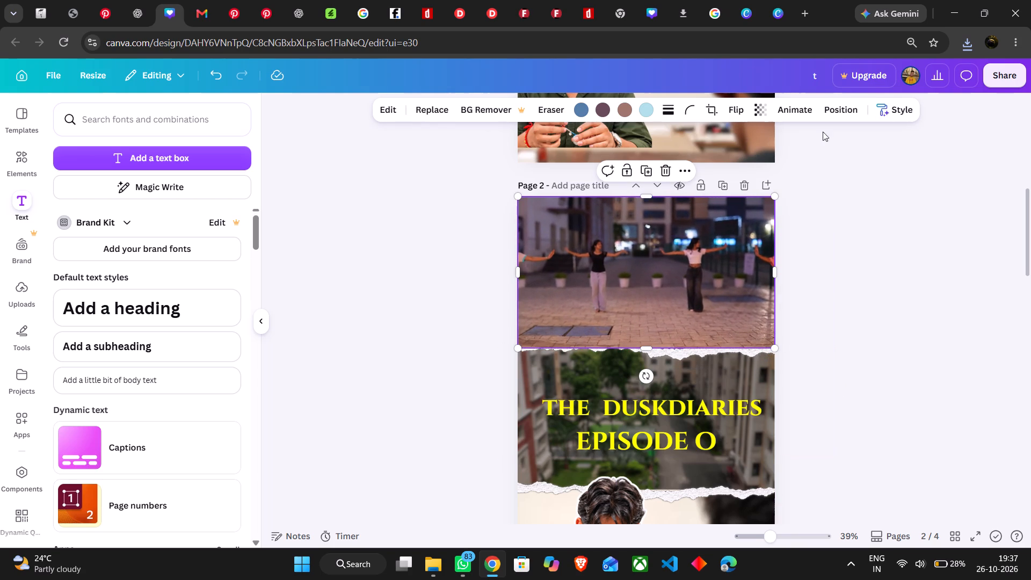
Delete the original dance photo layer, the one with the woman in the red top, from page 2.
{"action": "left_click", "coordinate": [831, 112]}
{"action": "scroll", "coordinate": [157, 270], "scroll_direction": "down", "scroll_amount": 3}
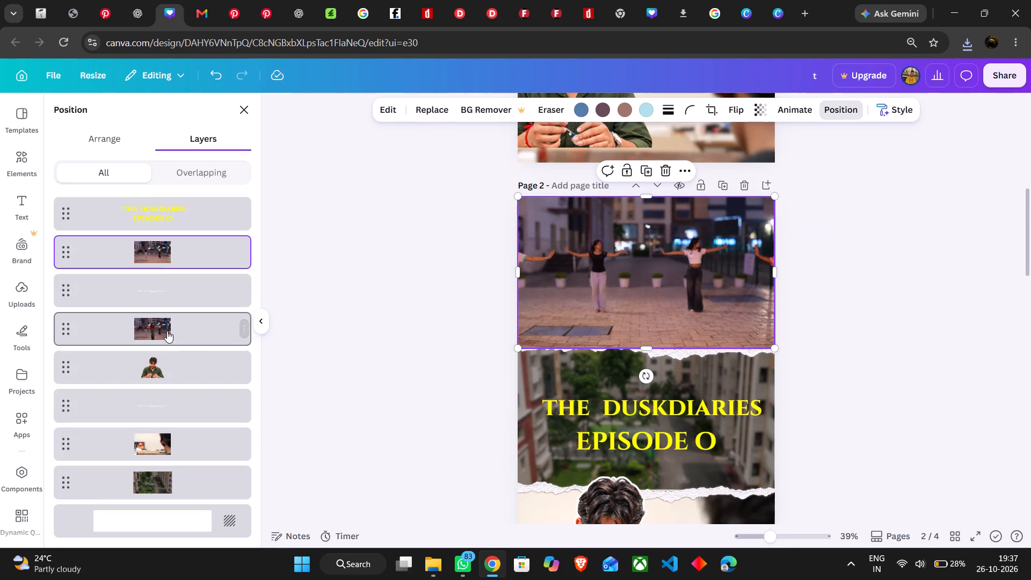
{"action": "left_click", "coordinate": [167, 335]}
{"action": "key", "text": "Delete"}
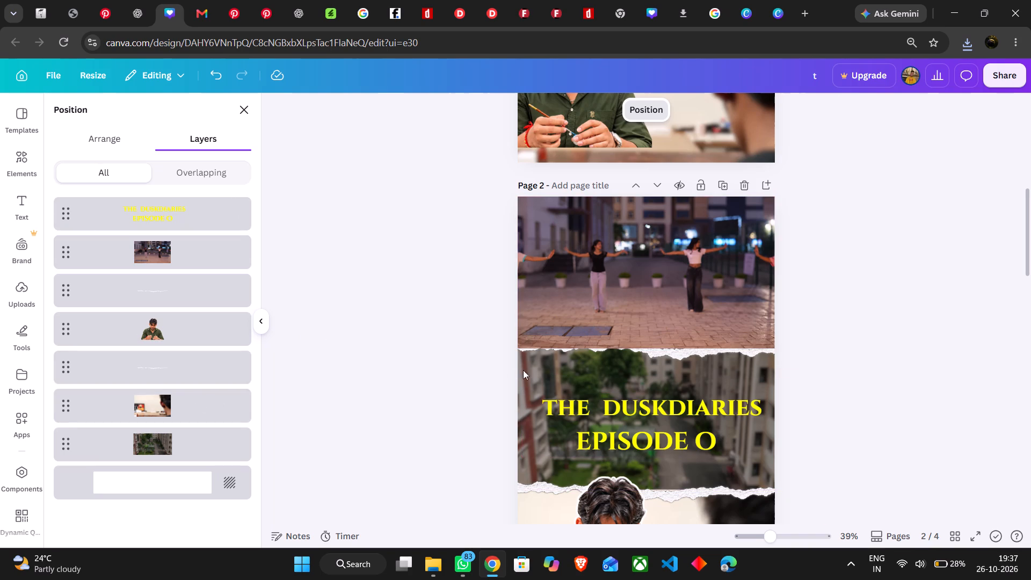
Add the uploaded cut-out of the woman in the red top and place it between the two dancers in the courtyard photo.
{"action": "left_click", "coordinate": [20, 293]}
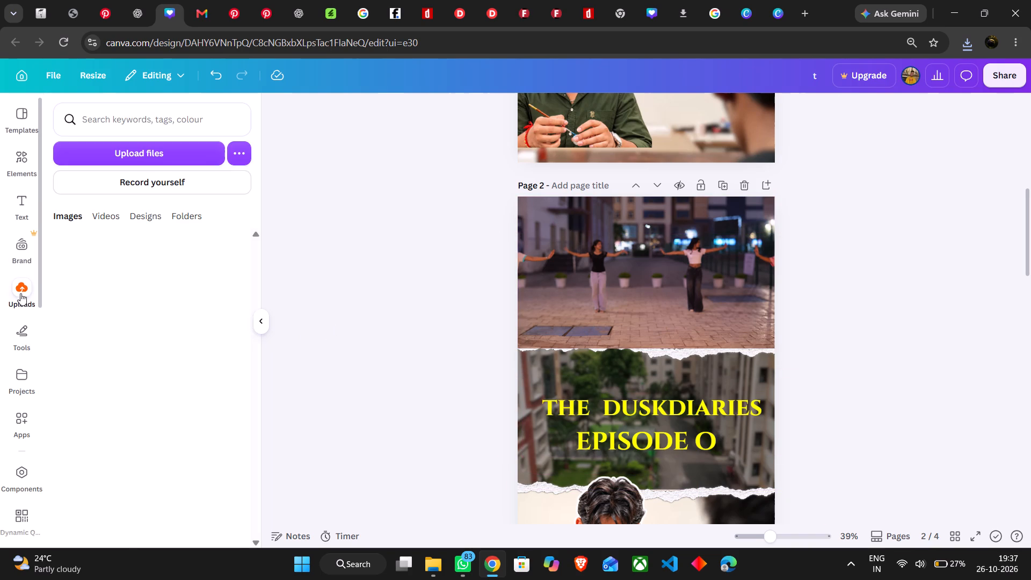
{"action": "scroll", "coordinate": [114, 402], "scroll_direction": "down", "scroll_amount": 1}
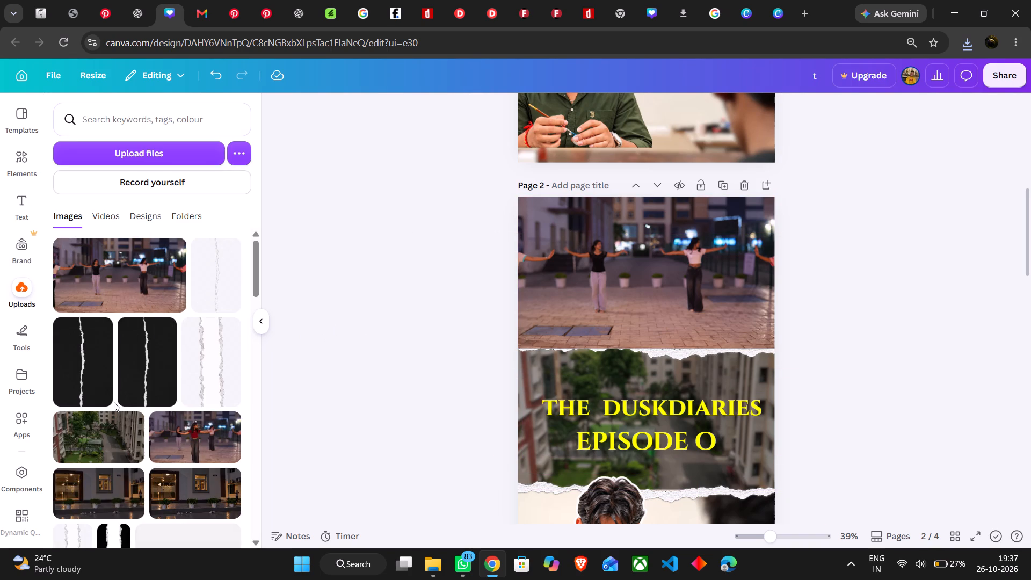
{"action": "scroll", "coordinate": [114, 402], "scroll_direction": "down", "scroll_amount": 6}
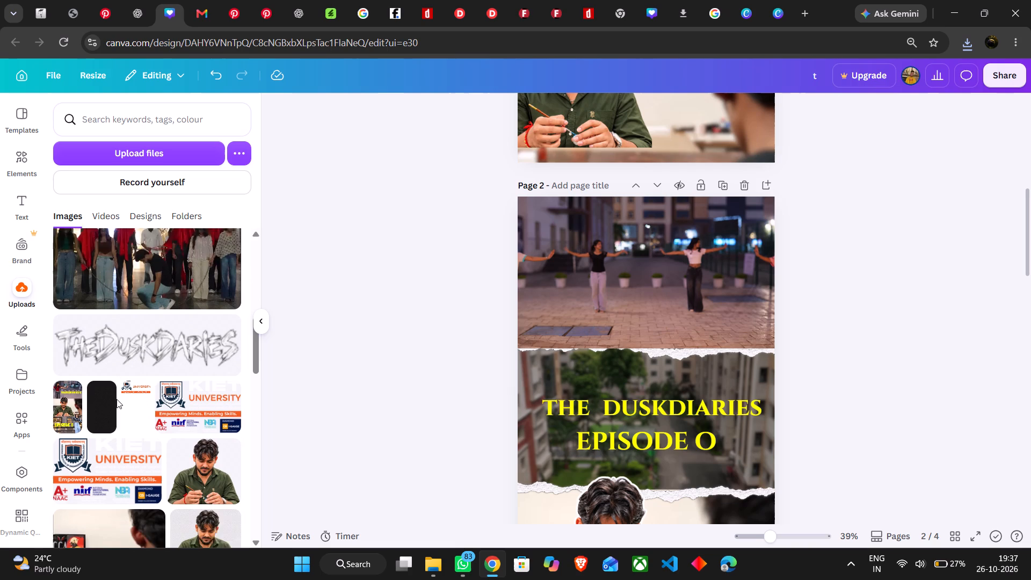
{"action": "scroll", "coordinate": [117, 399], "scroll_direction": "down", "scroll_amount": 4}
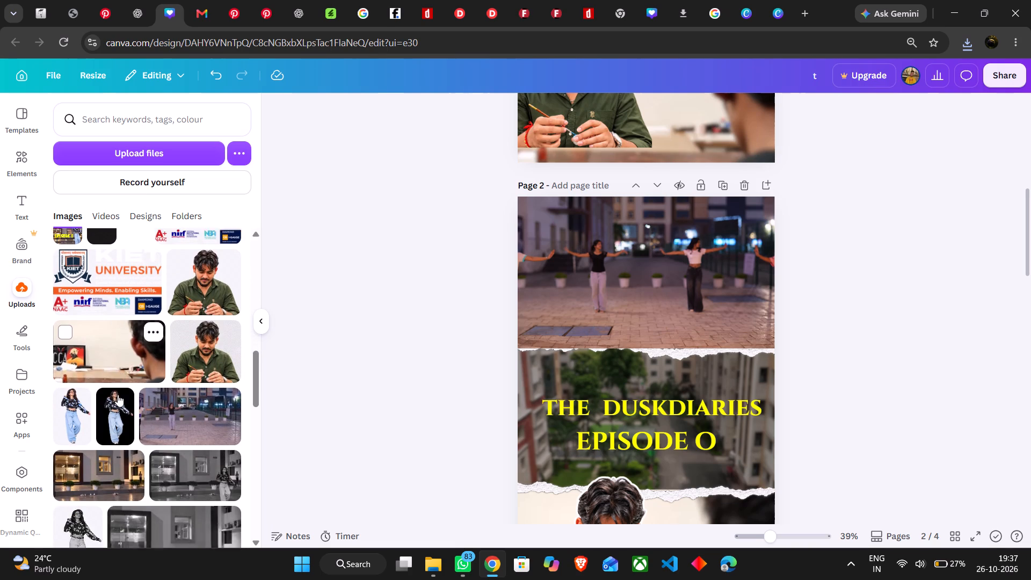
{"action": "scroll", "coordinate": [118, 395], "scroll_direction": "down", "scroll_amount": 1}
{"action": "left_click", "coordinate": [93, 423]}
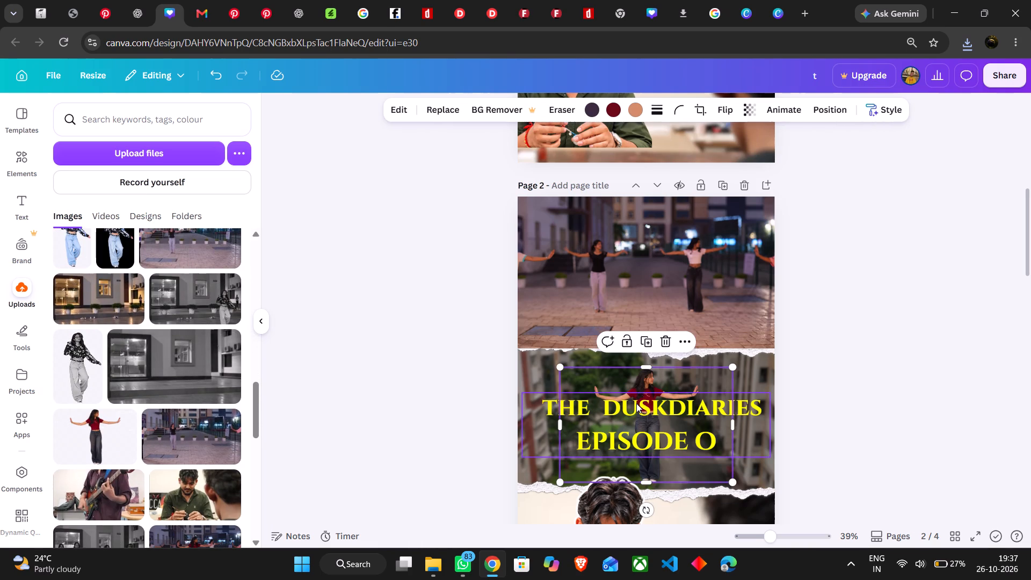
{"action": "left_click_drag", "start_coordinate": [649, 379], "coordinate": [647, 248]}
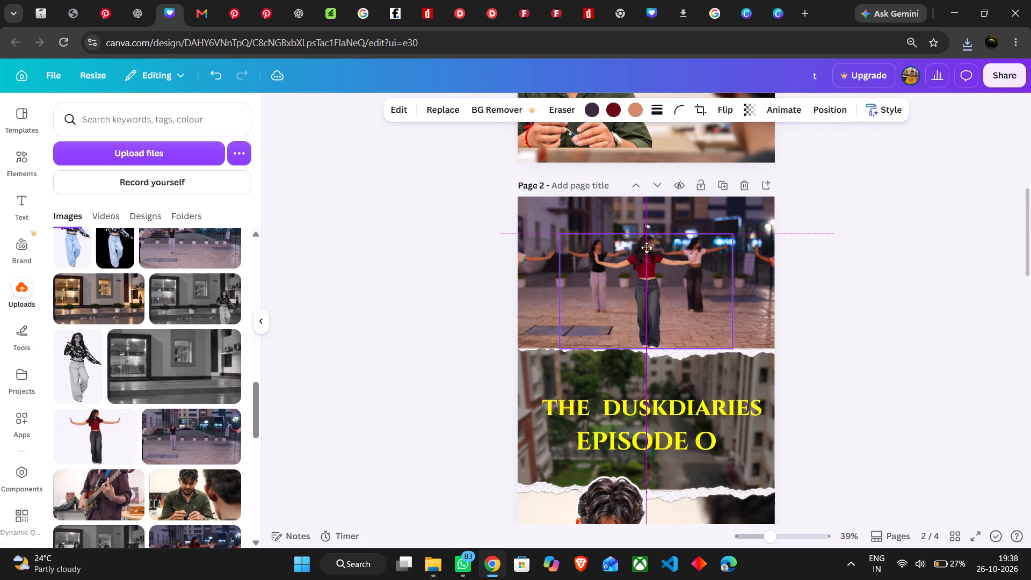
{"action": "left_click_drag", "start_coordinate": [647, 248], "coordinate": [644, 249]}
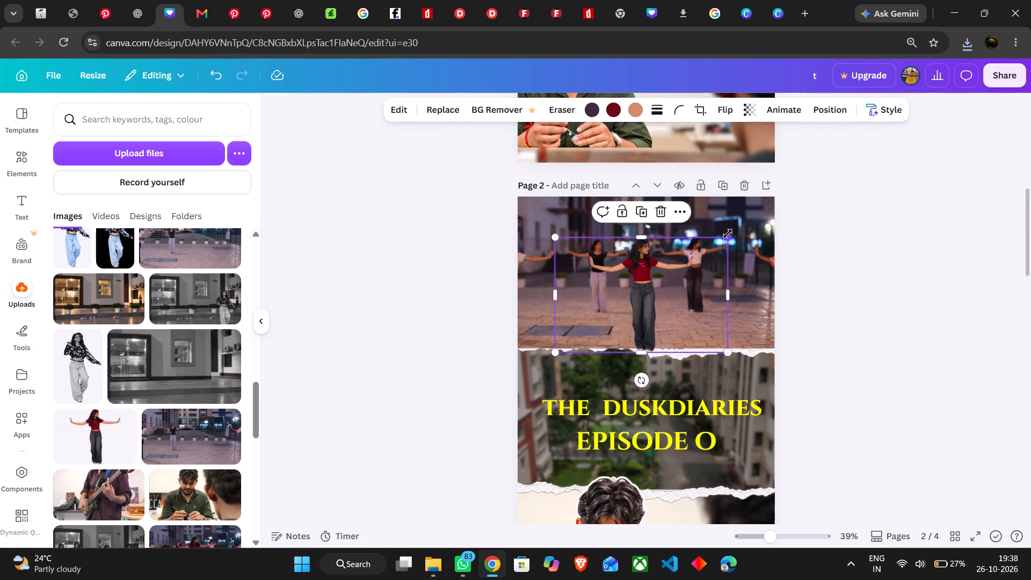
Enlarge the cut-out of the woman in the red top and reposition it centrally between the two background dancers.
{"action": "left_click_drag", "start_coordinate": [728, 234], "coordinate": [749, 218]}
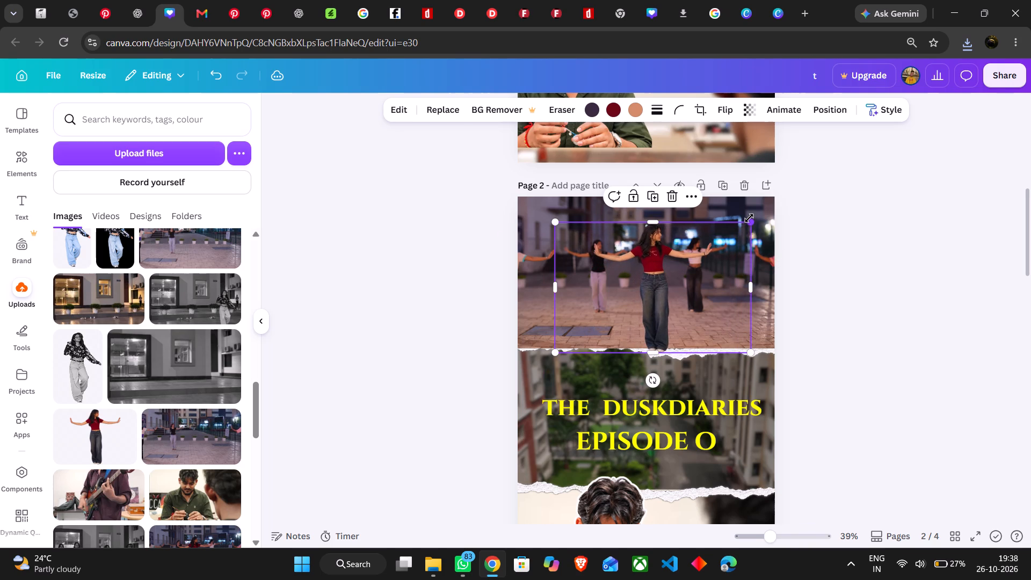
{"action": "left_click_drag", "start_coordinate": [556, 349], "coordinate": [548, 352]}
{"action": "left_click_drag", "start_coordinate": [644, 305], "coordinate": [638, 301]}
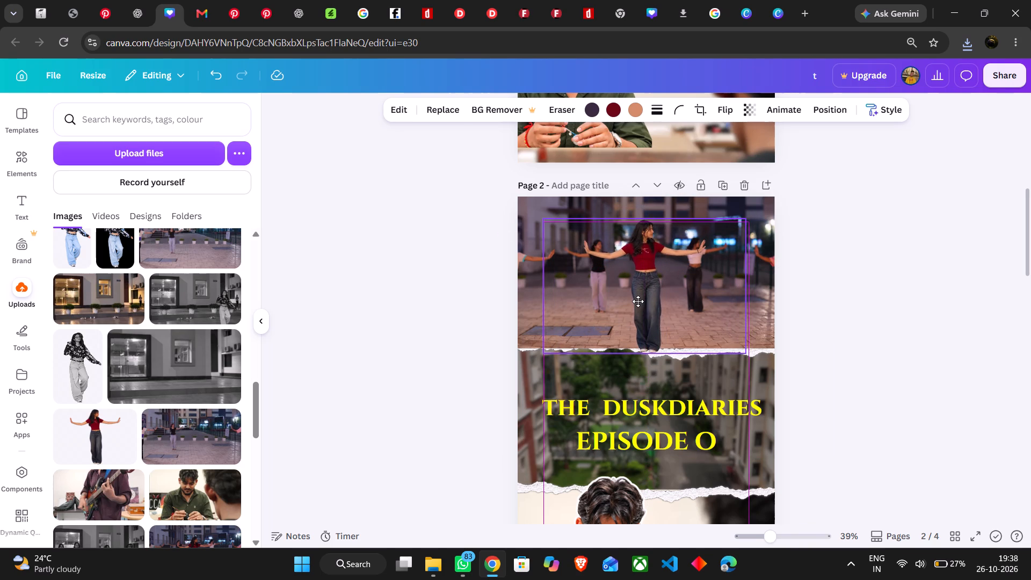
{"action": "left_click_drag", "start_coordinate": [638, 301], "coordinate": [638, 301]}
Move the courtyard photo layer beneath both torn-paper layers and the seated man's cut-out on page 2.
{"action": "left_click", "coordinate": [818, 111]}
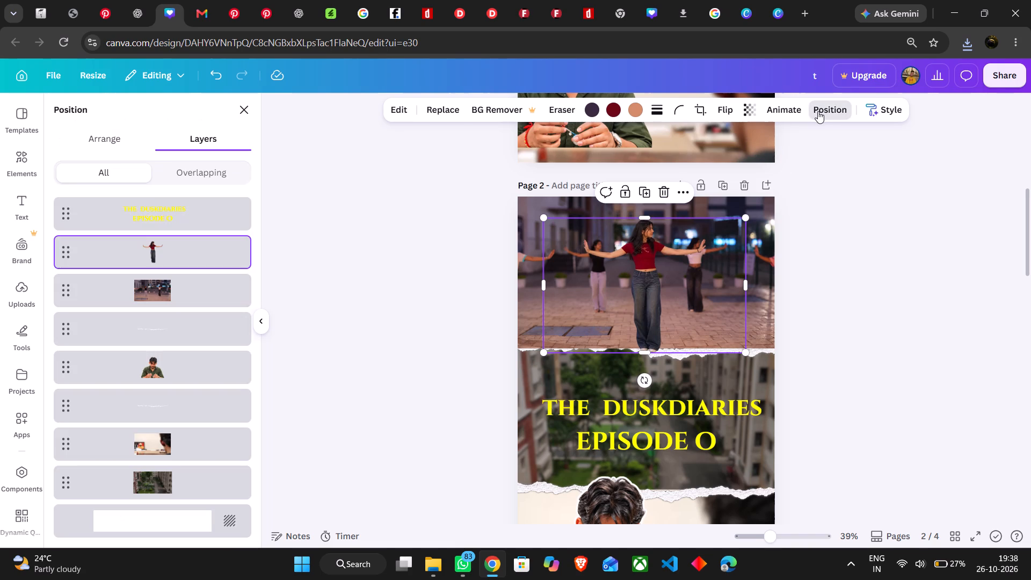
{"action": "left_click", "coordinate": [183, 260]}
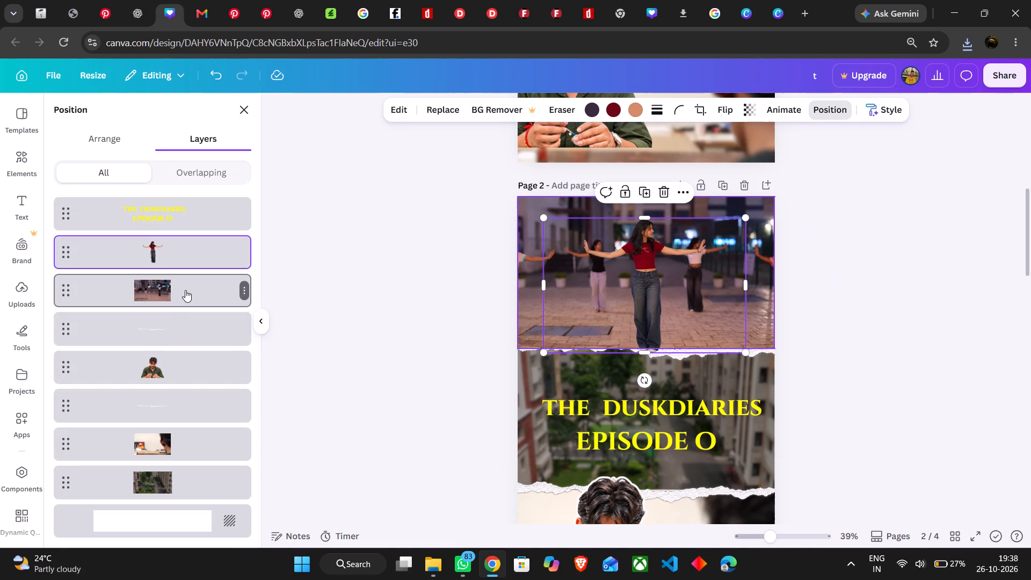
{"action": "left_click_drag", "start_coordinate": [185, 290], "coordinate": [184, 412]}
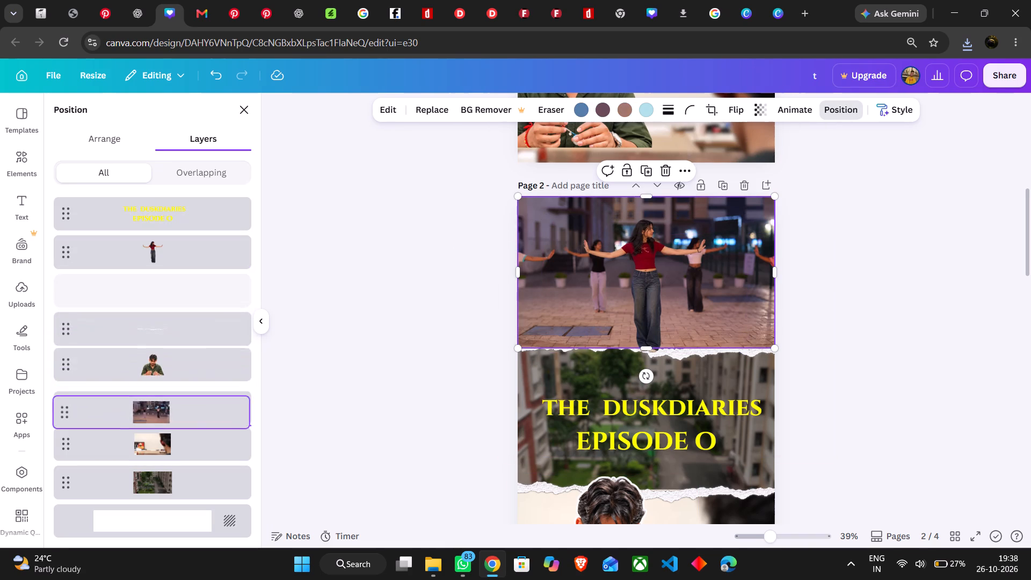
{"action": "left_click_drag", "start_coordinate": [184, 412], "coordinate": [184, 415]}
{"action": "left_click", "coordinate": [391, 393]}
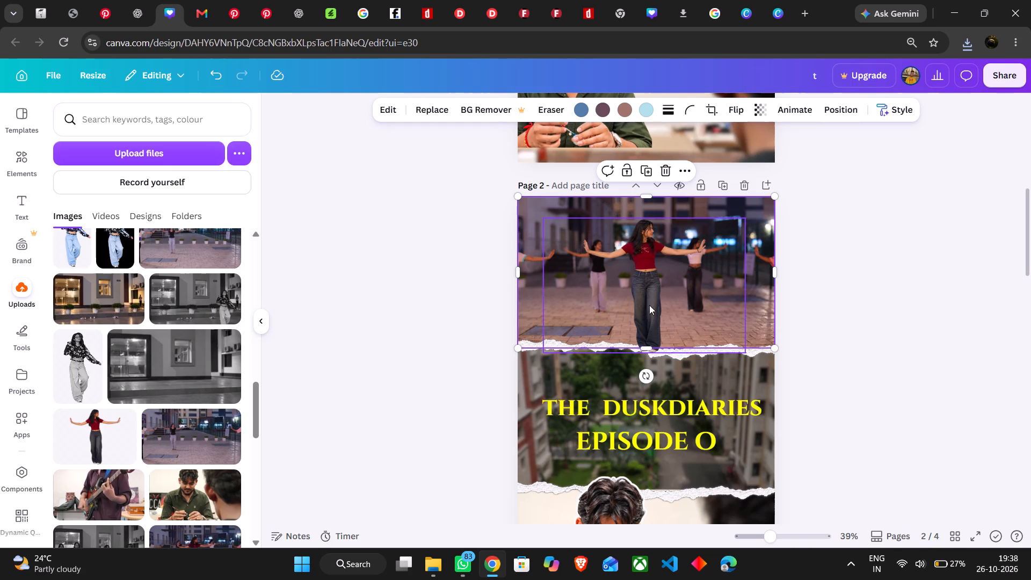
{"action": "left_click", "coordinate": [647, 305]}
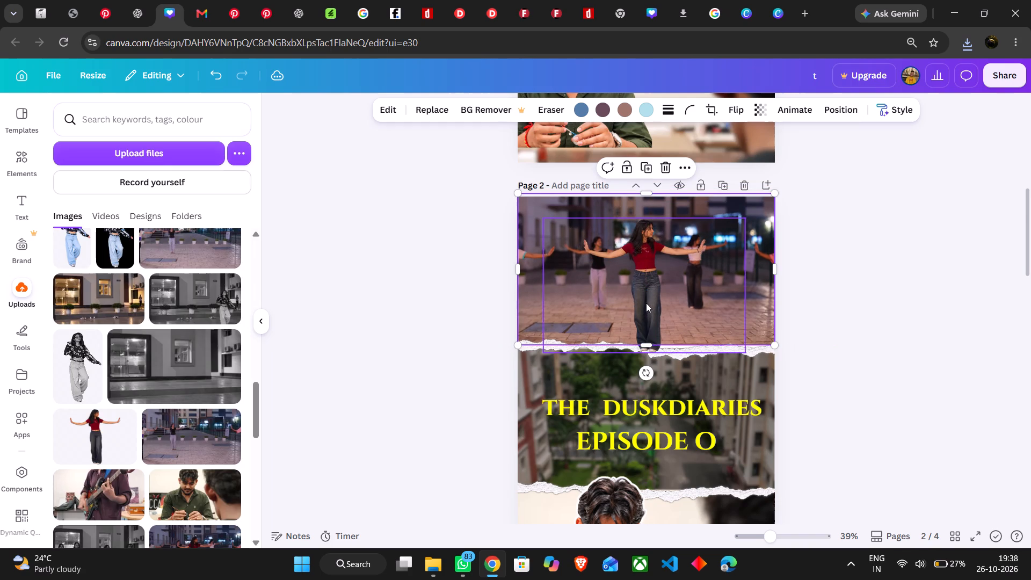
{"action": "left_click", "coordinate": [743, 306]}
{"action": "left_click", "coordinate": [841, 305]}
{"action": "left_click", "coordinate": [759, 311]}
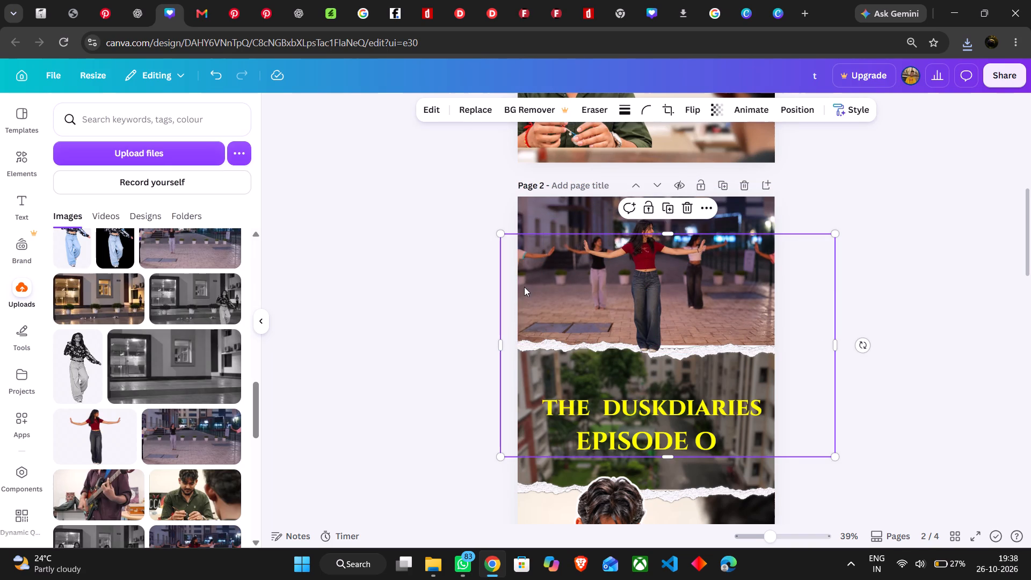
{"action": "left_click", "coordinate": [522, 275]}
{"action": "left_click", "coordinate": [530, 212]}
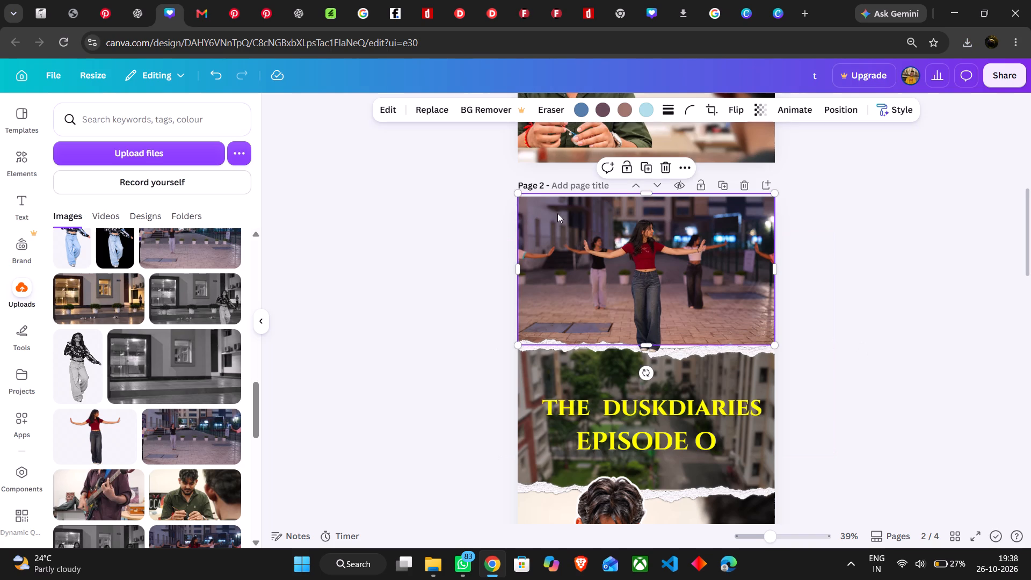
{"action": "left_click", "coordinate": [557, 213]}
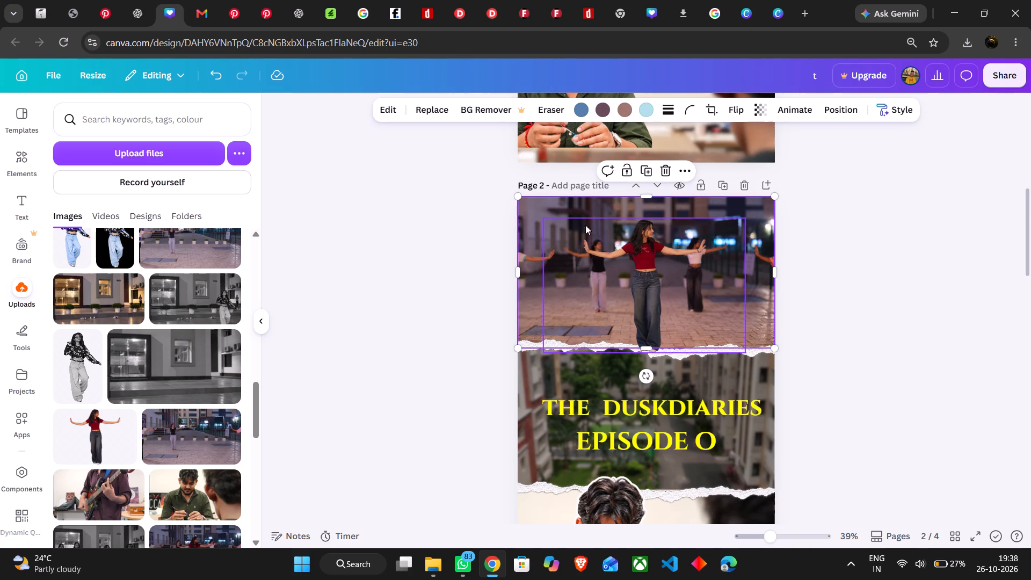
Move the layer of the woman in the red top directly beneath the upper torn-paper layer.
{"action": "left_click", "coordinate": [844, 112]}
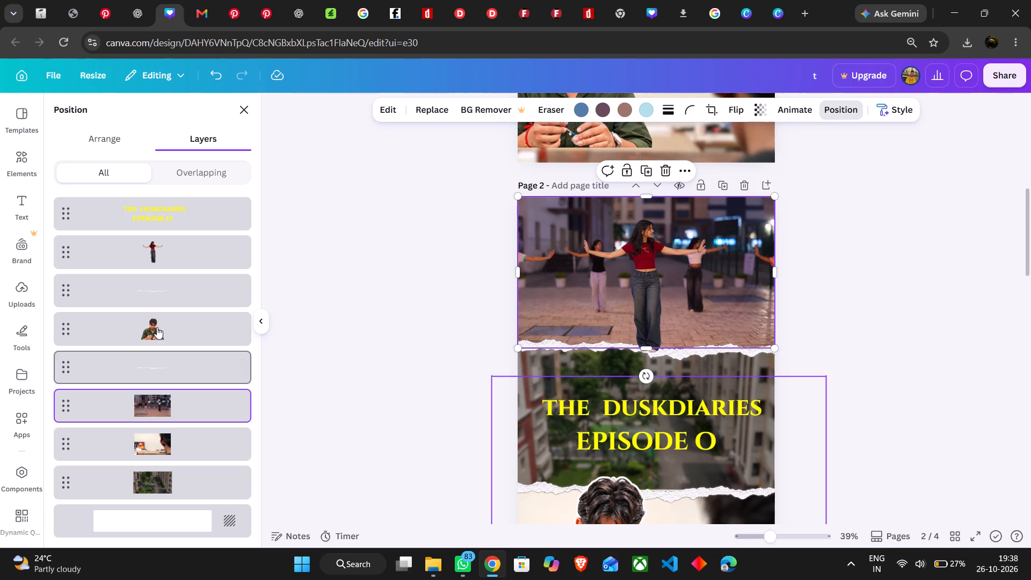
{"action": "left_click_drag", "start_coordinate": [194, 258], "coordinate": [192, 303]}
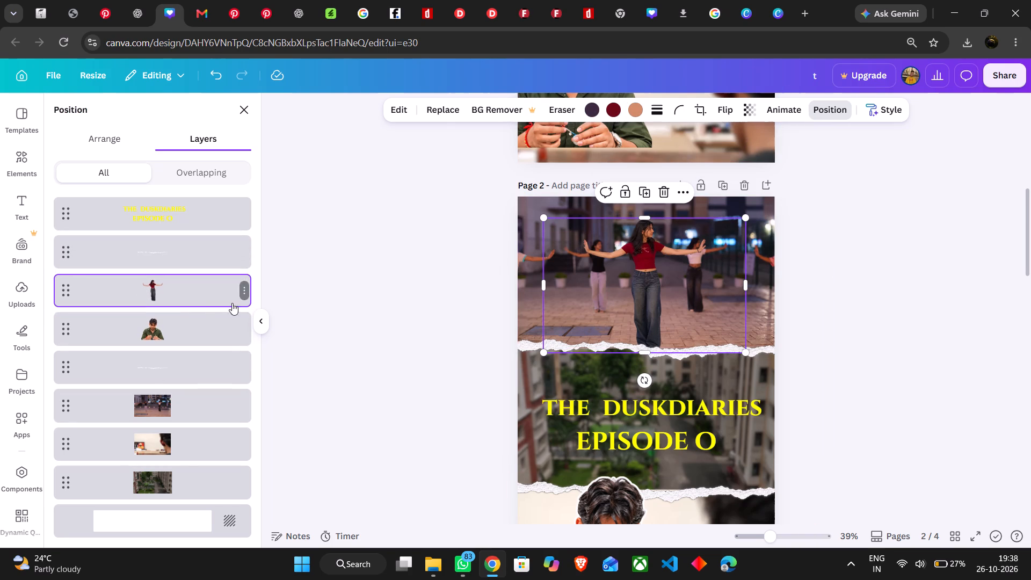
{"action": "left_click", "coordinate": [355, 313]}
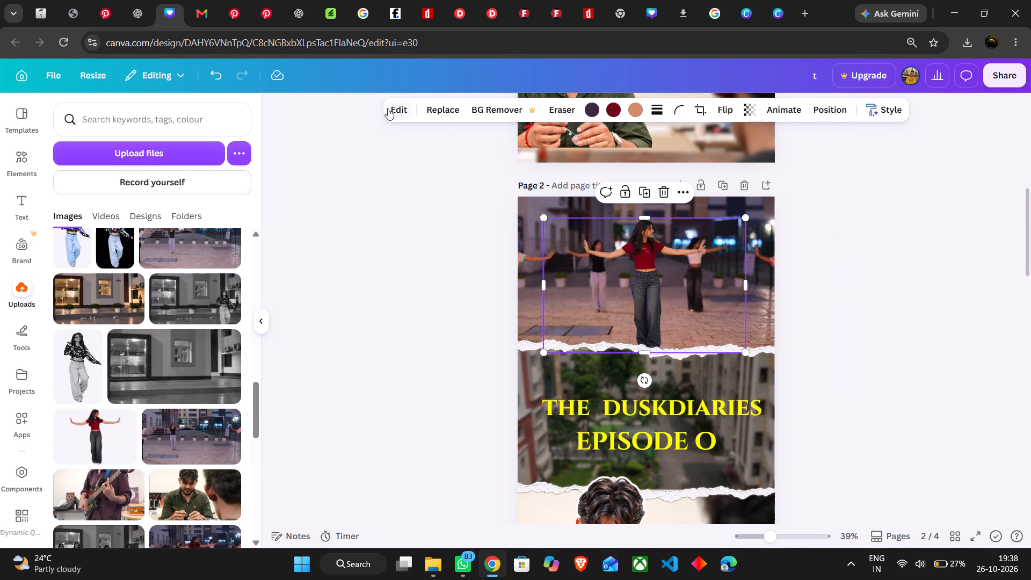
Apply an Outline shadow to the cut-out of the woman in the red top and set its colour to white.
{"action": "left_click", "coordinate": [388, 108]}
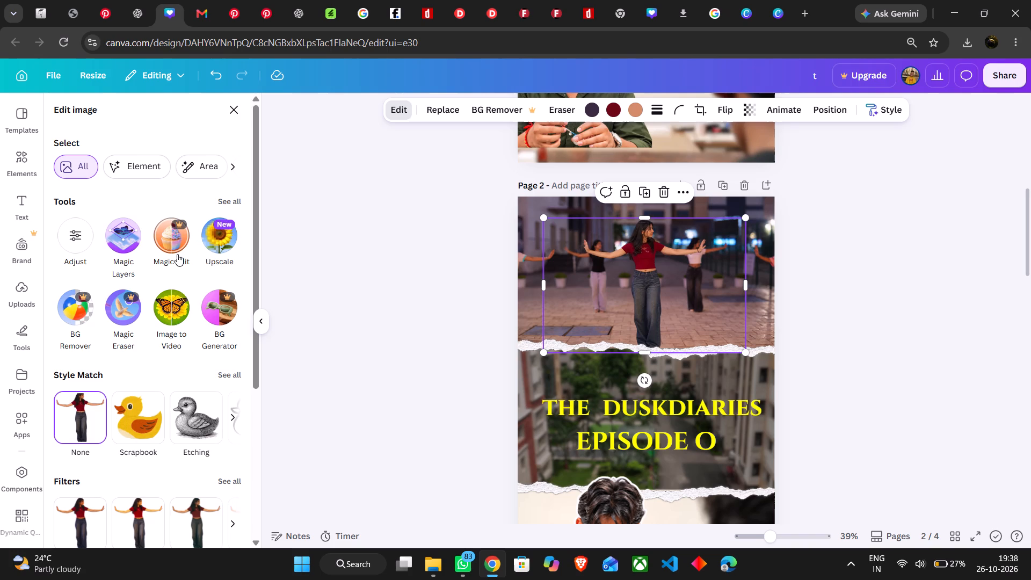
{"action": "scroll", "coordinate": [191, 374], "scroll_direction": "down", "scroll_amount": 9}
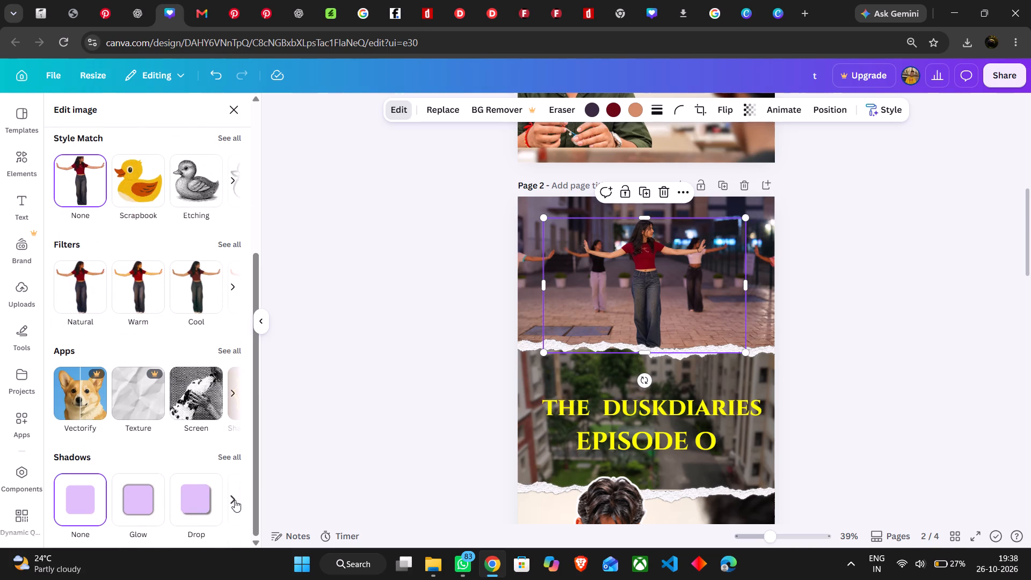
{"action": "left_click", "coordinate": [235, 500]}
{"action": "left_click", "coordinate": [103, 505]}
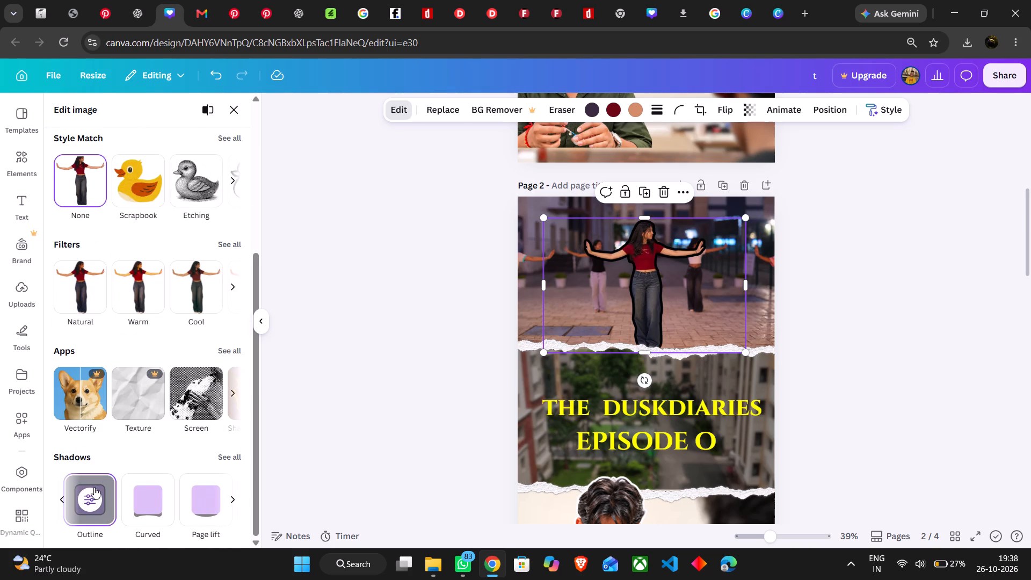
{"action": "left_click", "coordinate": [95, 489]}
{"action": "left_click", "coordinate": [245, 189]}
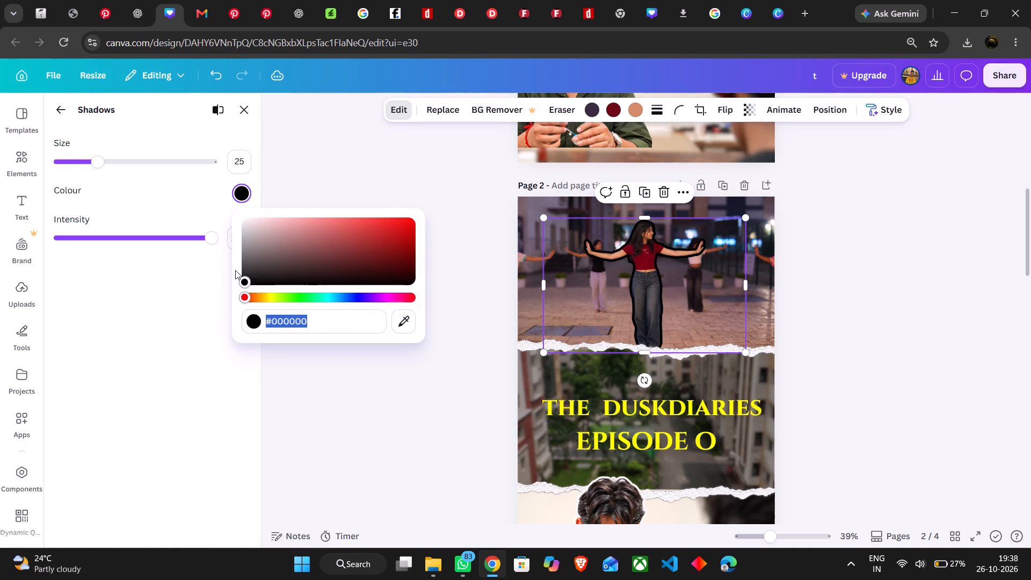
{"action": "left_click_drag", "start_coordinate": [243, 275], "coordinate": [231, 213]}
{"action": "left_click", "coordinate": [348, 141]}
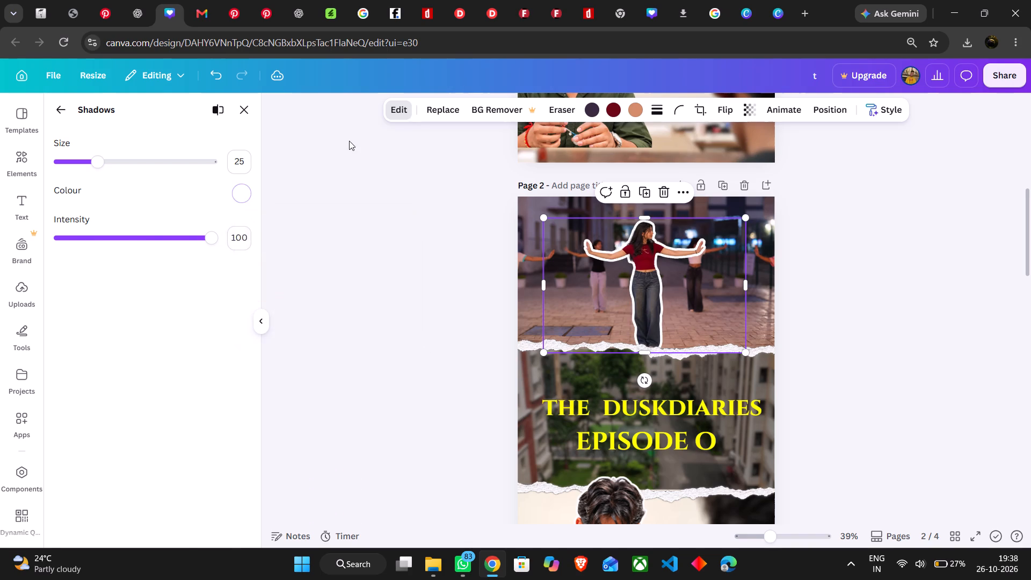
{"action": "left_click", "coordinate": [373, 200]}
Open the Outline shadow settings of the seated man's cut-out and examine its size, colour and intensity.
{"action": "scroll", "coordinate": [844, 318], "scroll_direction": "down", "scroll_amount": 3}
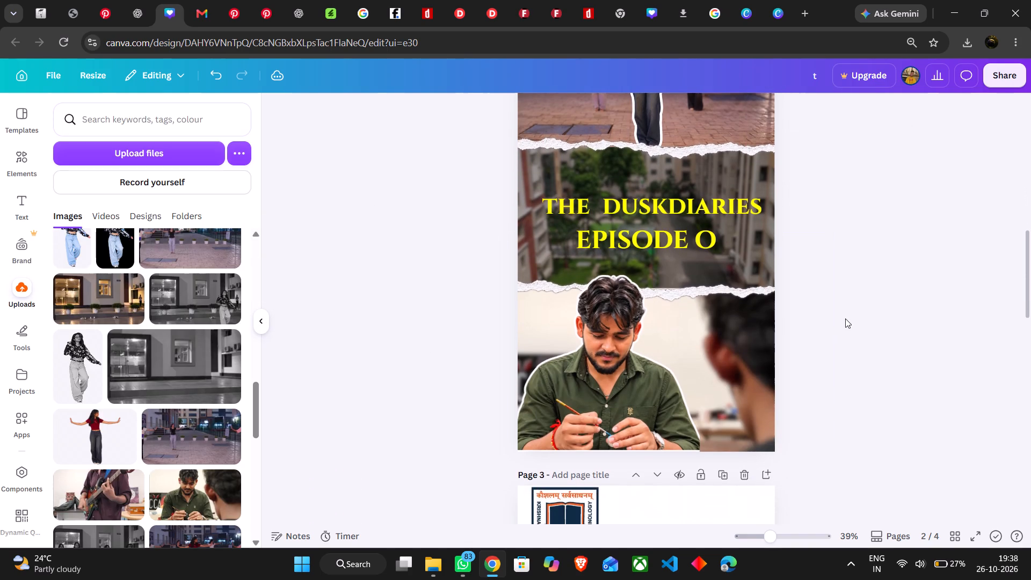
{"action": "scroll", "coordinate": [845, 318], "scroll_direction": "up", "scroll_amount": 3}
{"action": "scroll", "coordinate": [615, 441], "scroll_direction": "down", "scroll_amount": 1}
{"action": "left_click", "coordinate": [614, 446]}
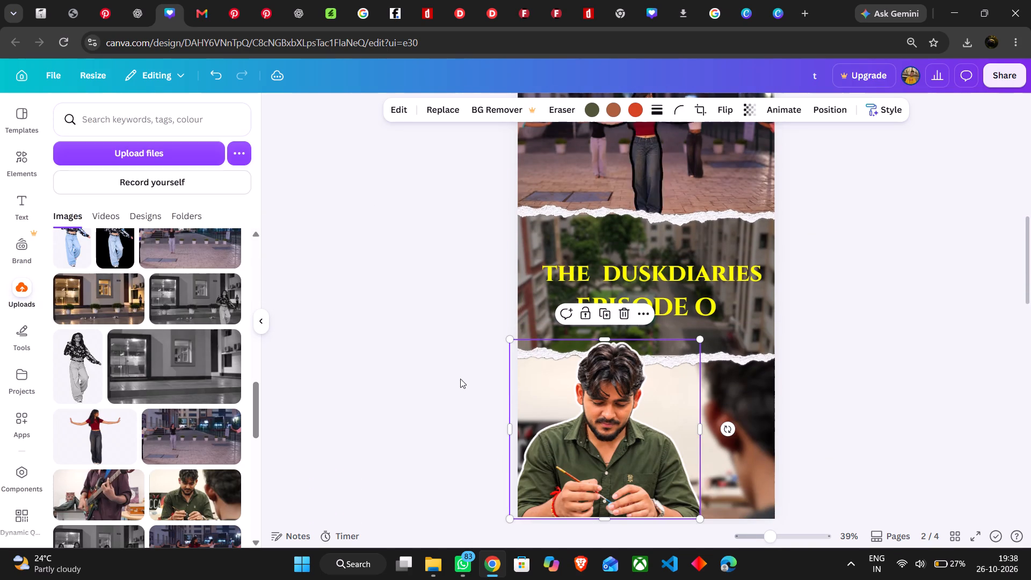
{"action": "left_click", "coordinate": [403, 112]}
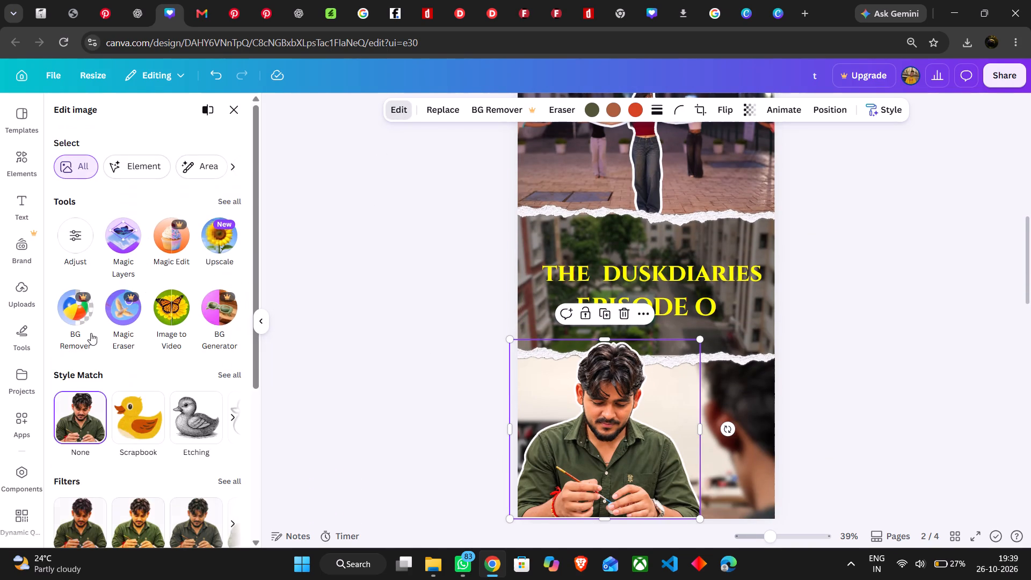
{"action": "scroll", "coordinate": [110, 327], "scroll_direction": "down", "scroll_amount": 11}
{"action": "left_click", "coordinate": [226, 457]}
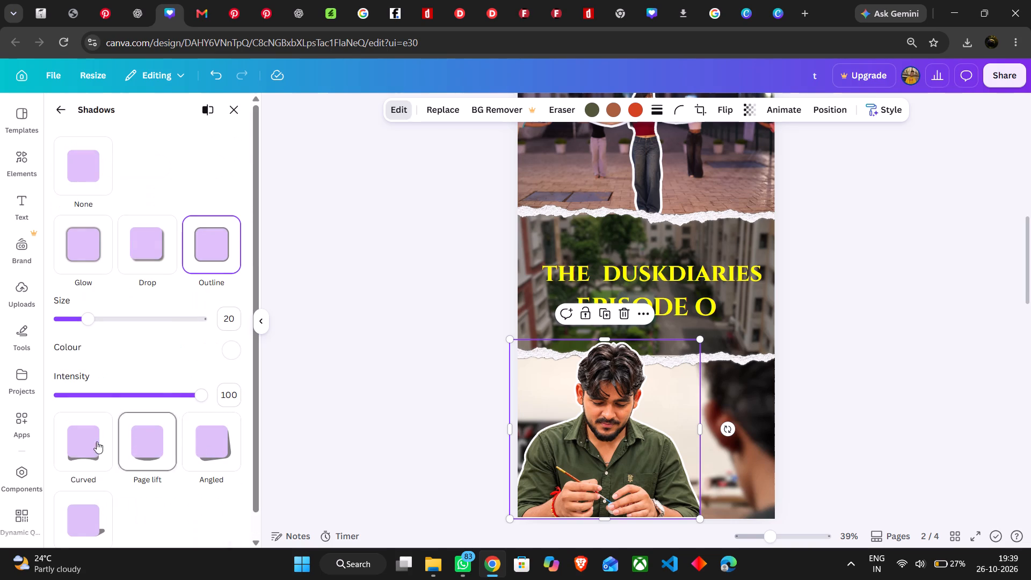
{"action": "scroll", "coordinate": [107, 445], "scroll_direction": "down", "scroll_amount": 2}
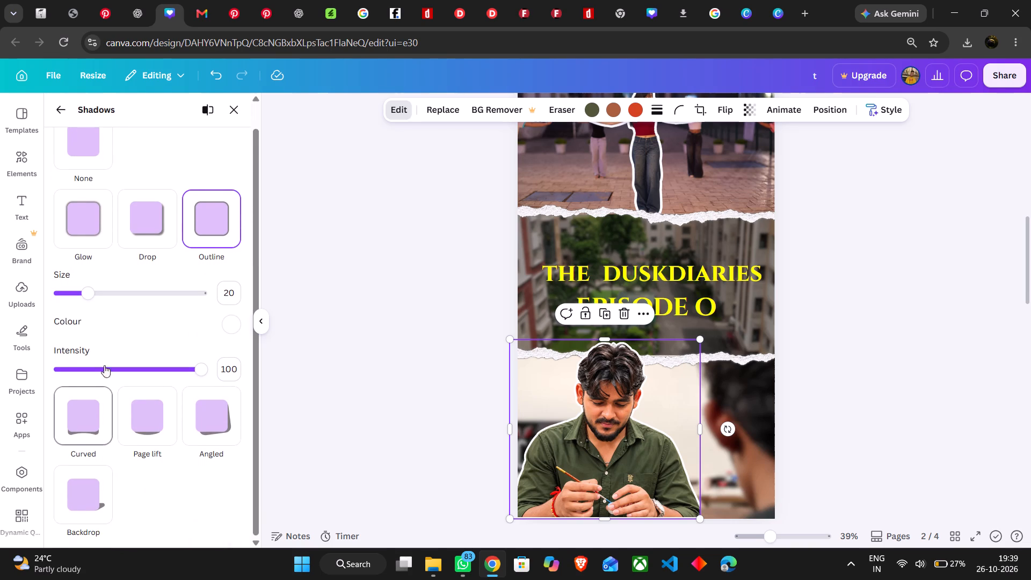
{"action": "scroll", "coordinate": [149, 303], "scroll_direction": "up", "scroll_amount": 2}
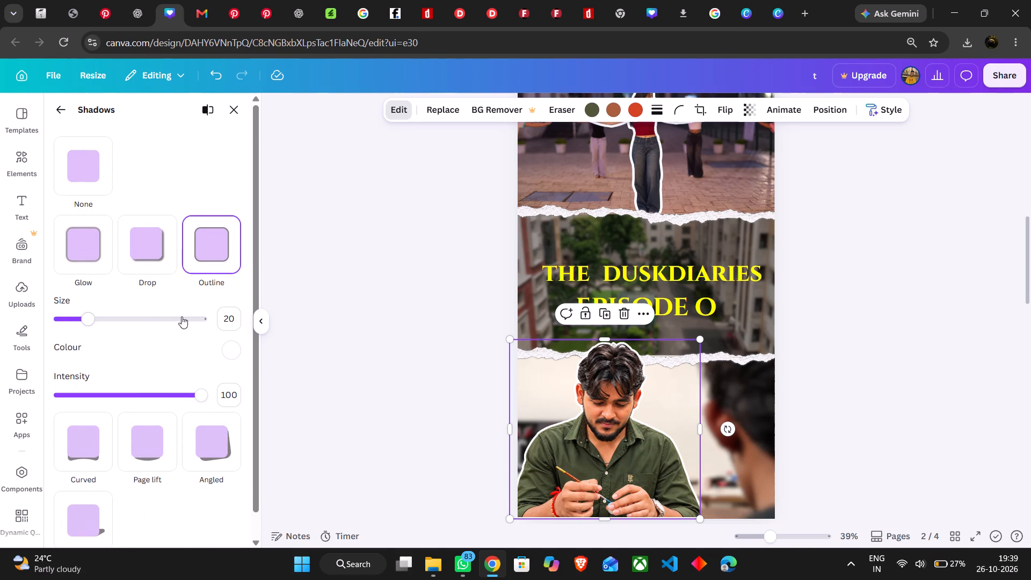